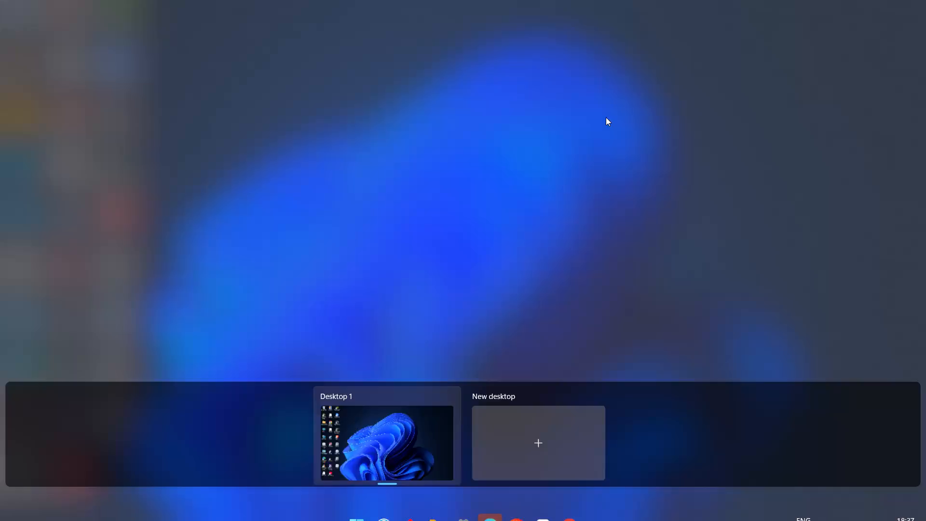
Launch the VN video editor from its desktop shortcut.
double_click(109, 424)
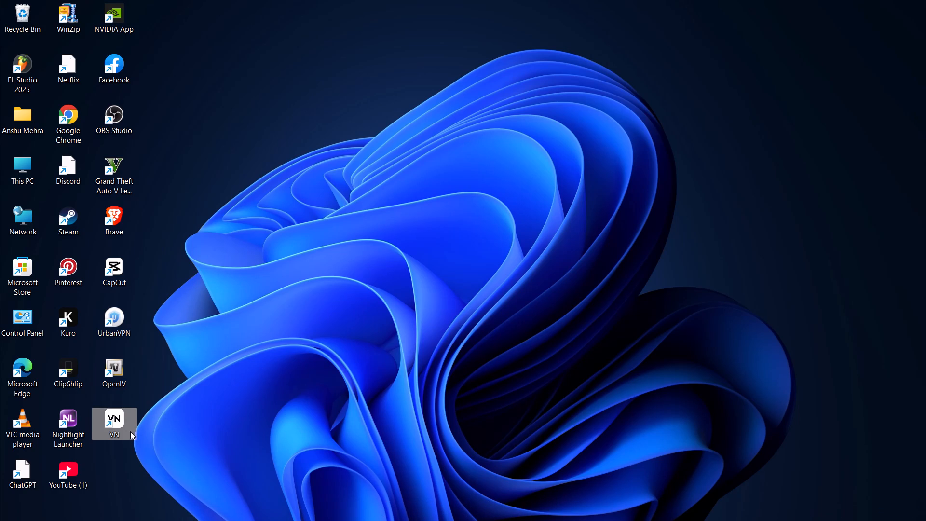
right_click(113, 421)
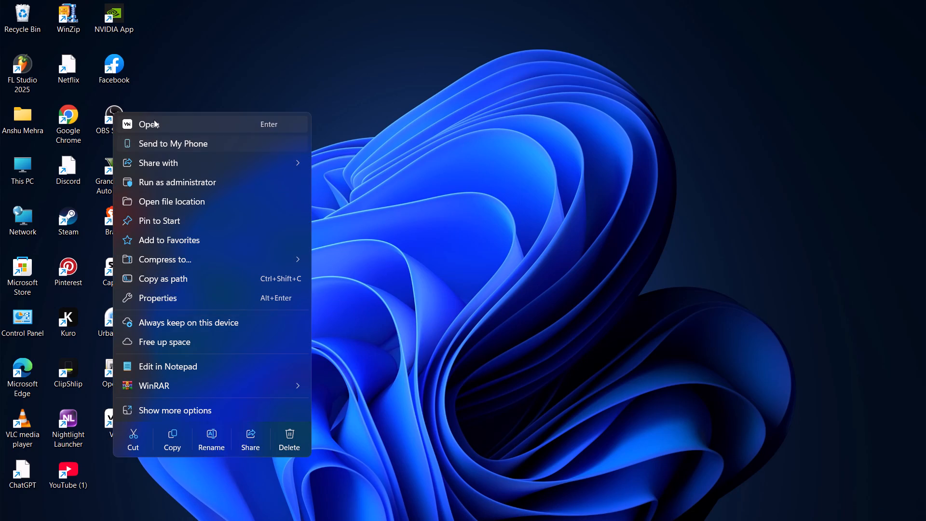
click(154, 120)
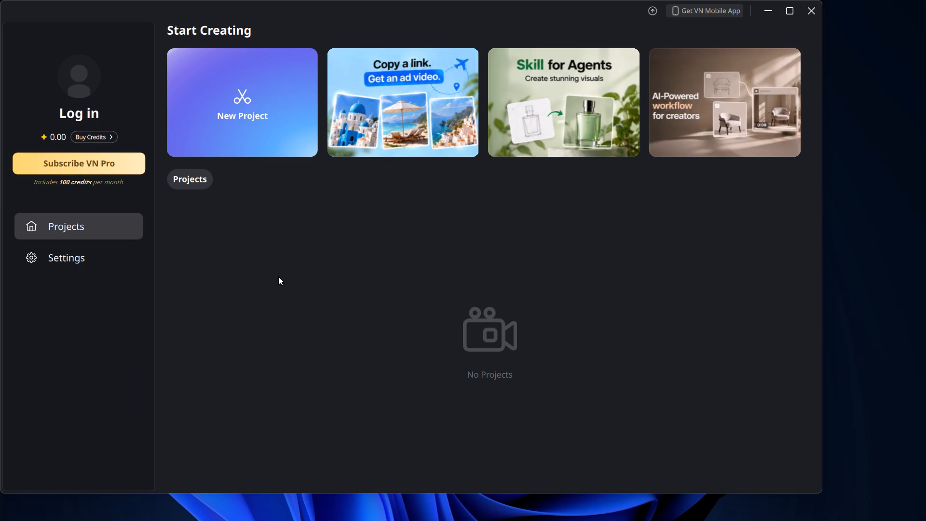
Create a new video project.
scroll(281, 279, down, 3)
click(191, 181)
click(230, 96)
click(85, 262)
drag(532, 6, 552, 35)
click(653, 10)
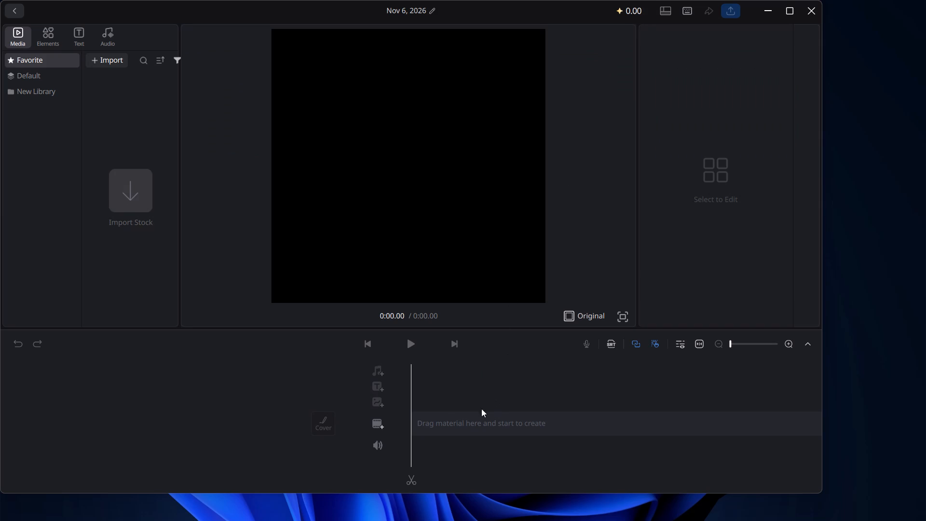
Set the project's aspect ratio to 9:16.
click(584, 312)
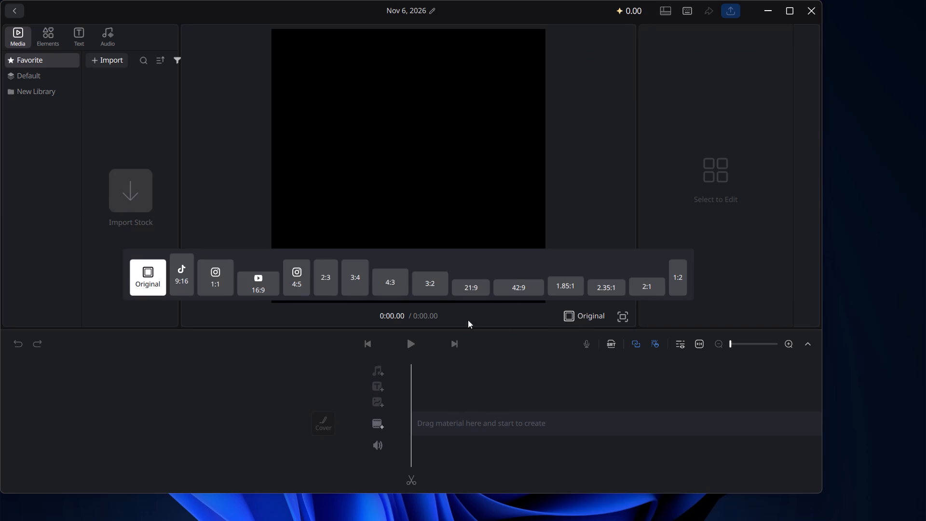
click(190, 282)
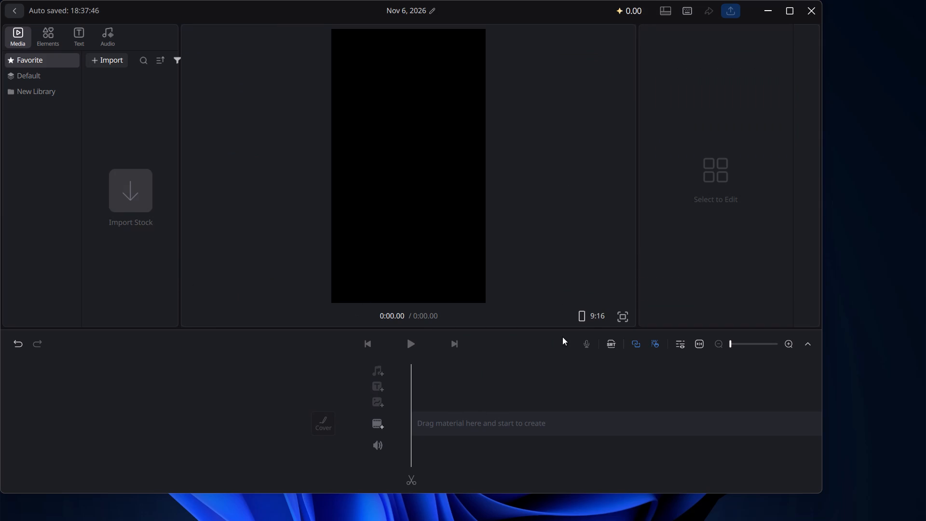
click(595, 316)
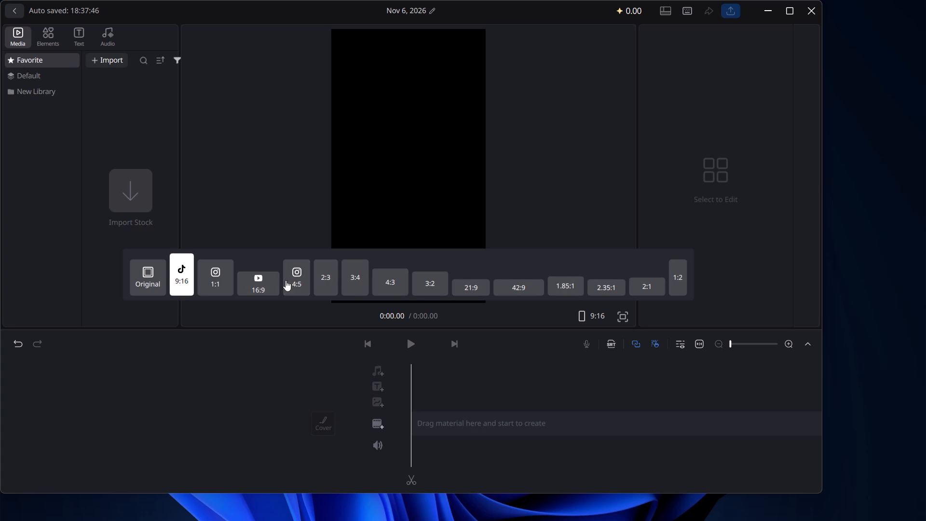
click(189, 268)
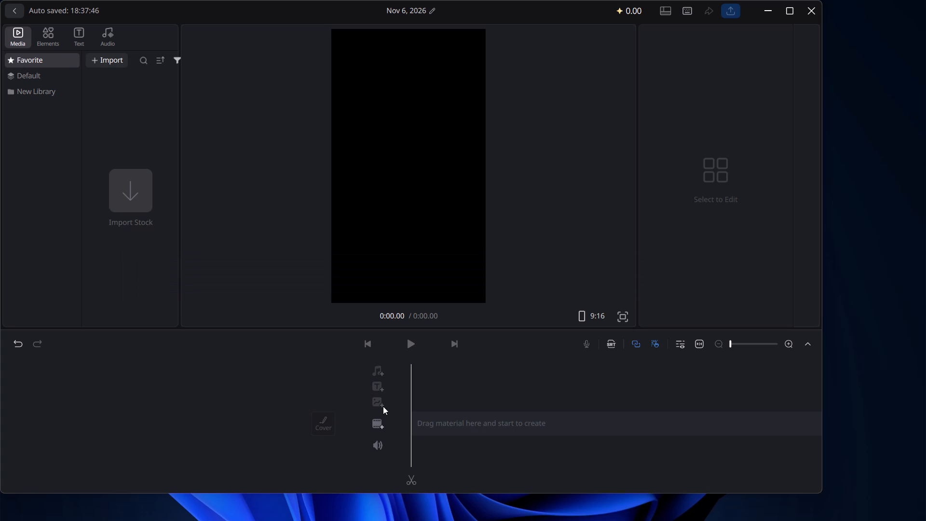
Import a gameplay recording from the Videos folder into the main video track.
click(383, 421)
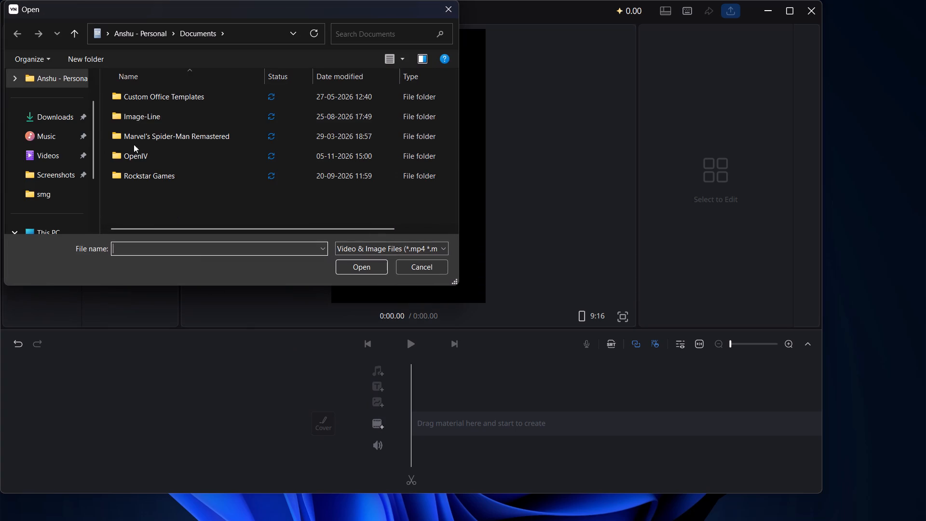
click(56, 151)
double_click(150, 206)
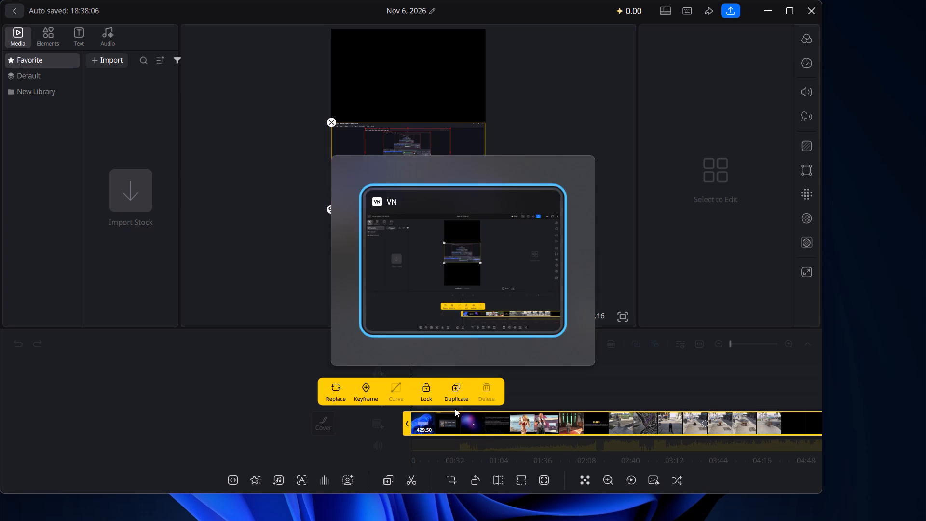
Split the gameplay clip at about 4:33.78 and delete the part before the cut.
scroll(516, 419, left, 10)
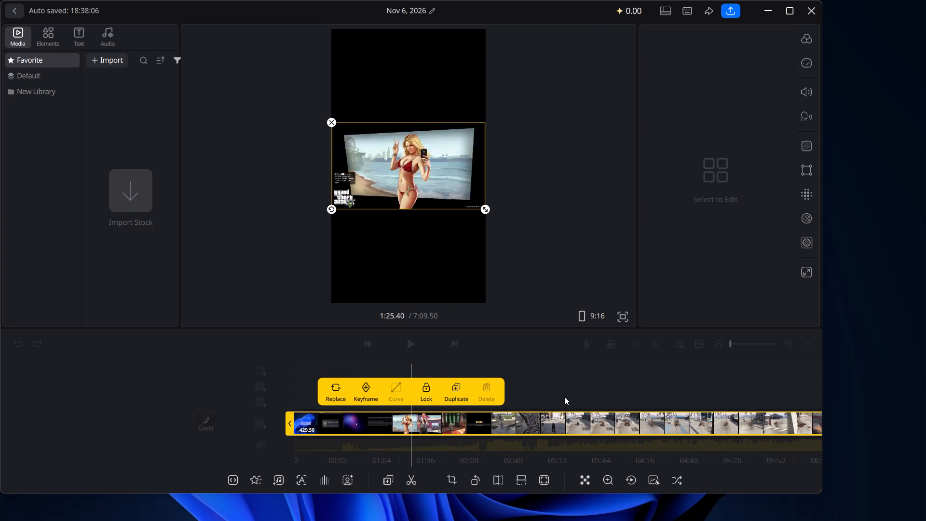
scroll(587, 407, left, 1)
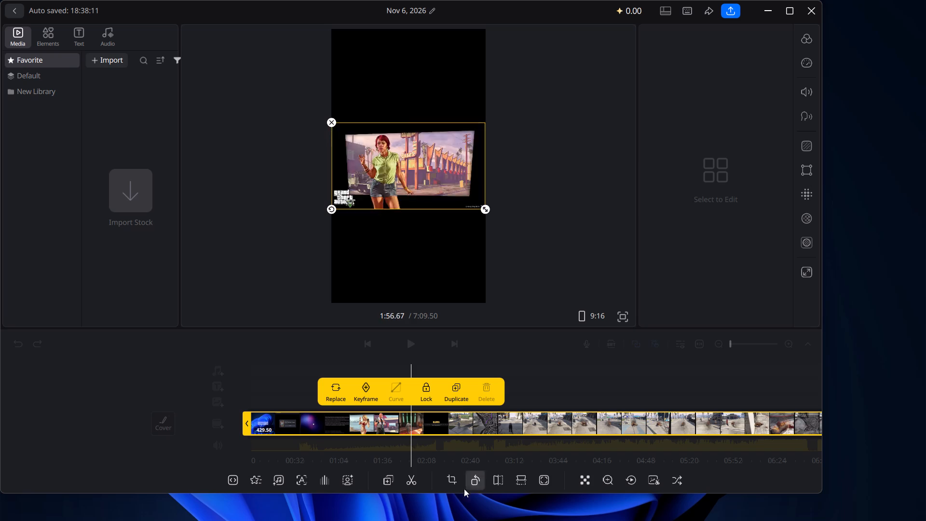
scroll(463, 404, left, 7)
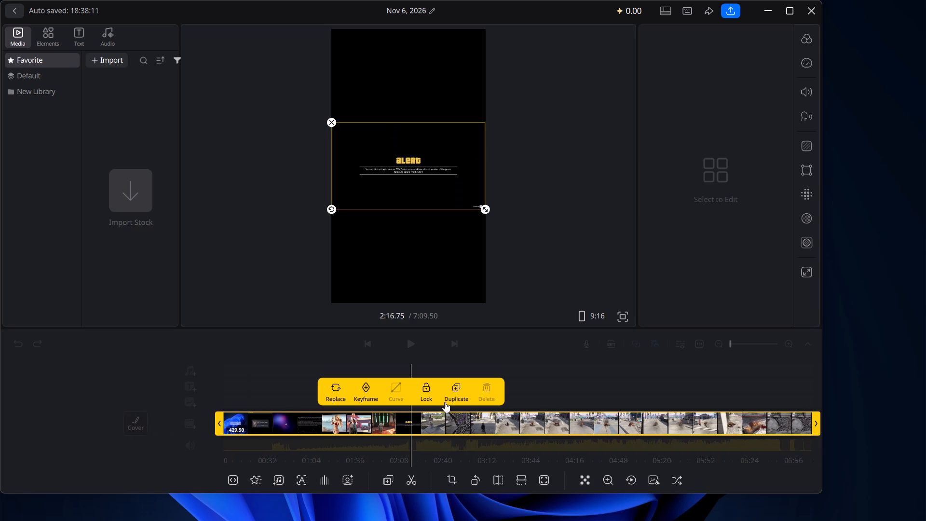
scroll(450, 401, left, 2)
click(519, 393)
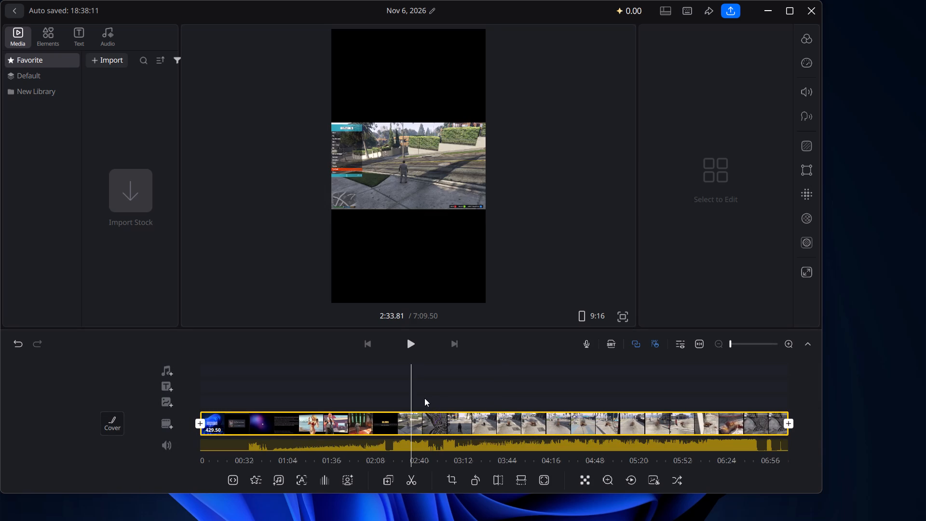
key(space)
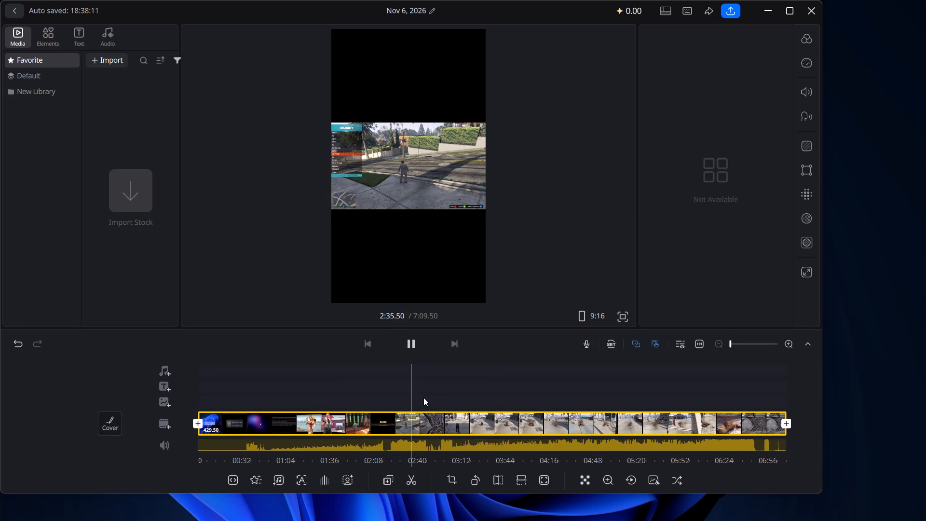
key(space)
drag(414, 370, 440, 381)
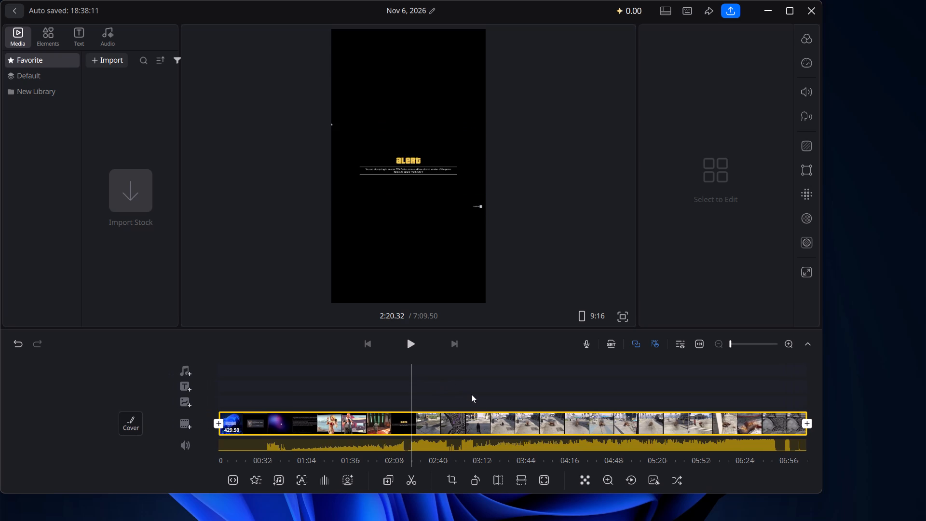
drag(481, 406, 384, 406)
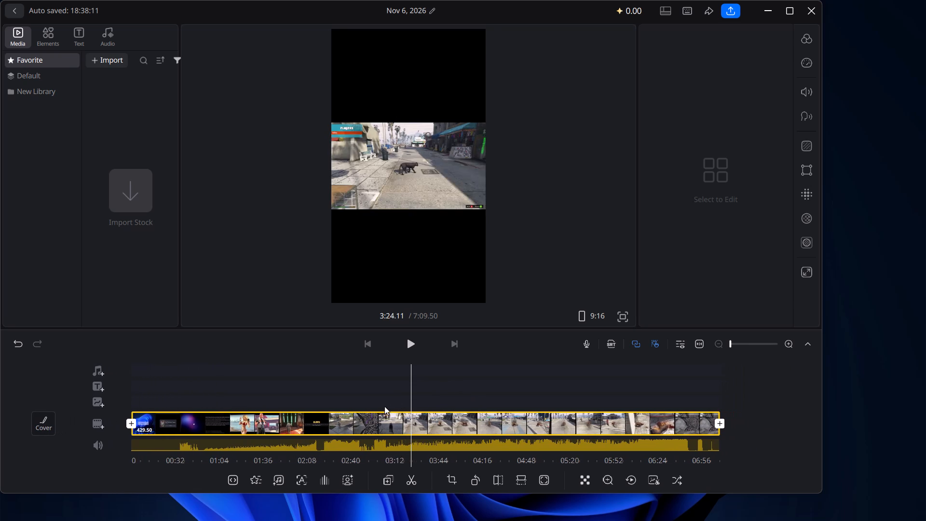
drag(384, 406, 322, 405)
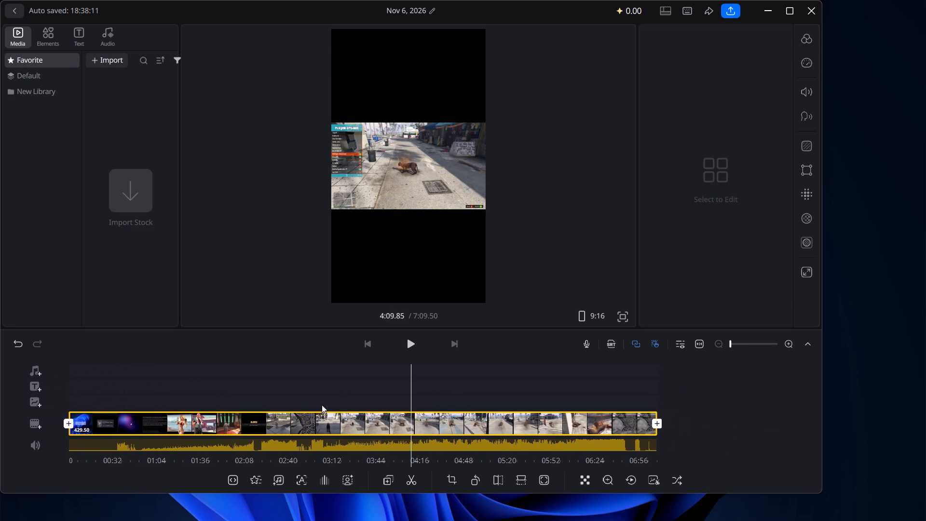
drag(322, 405, 290, 403)
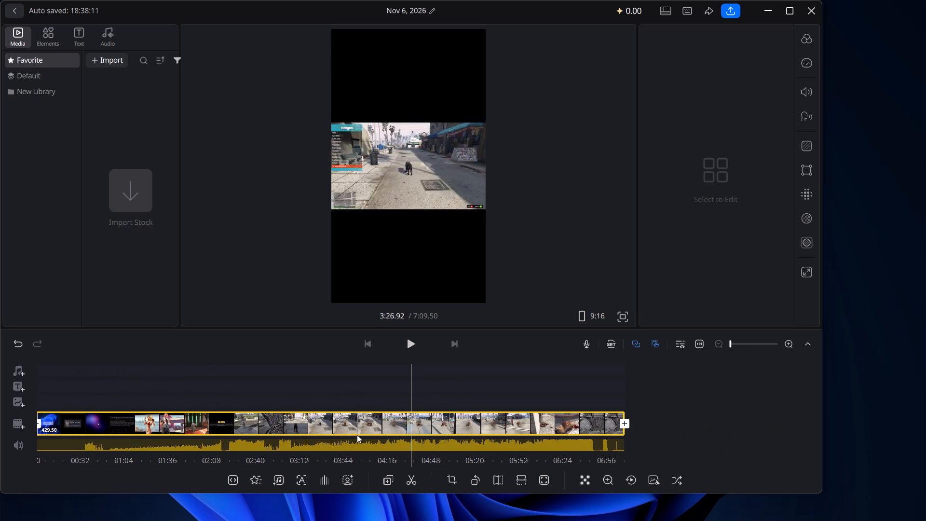
click(410, 426)
click(412, 481)
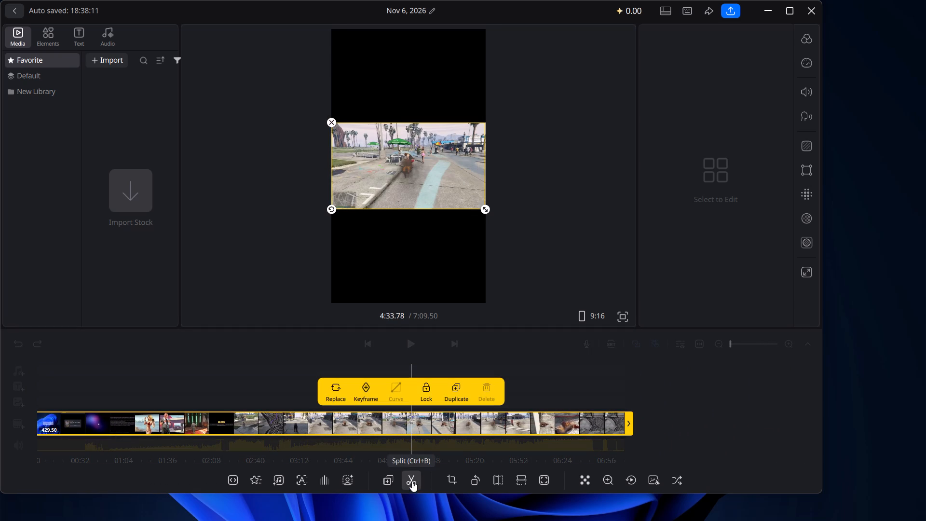
click(354, 439)
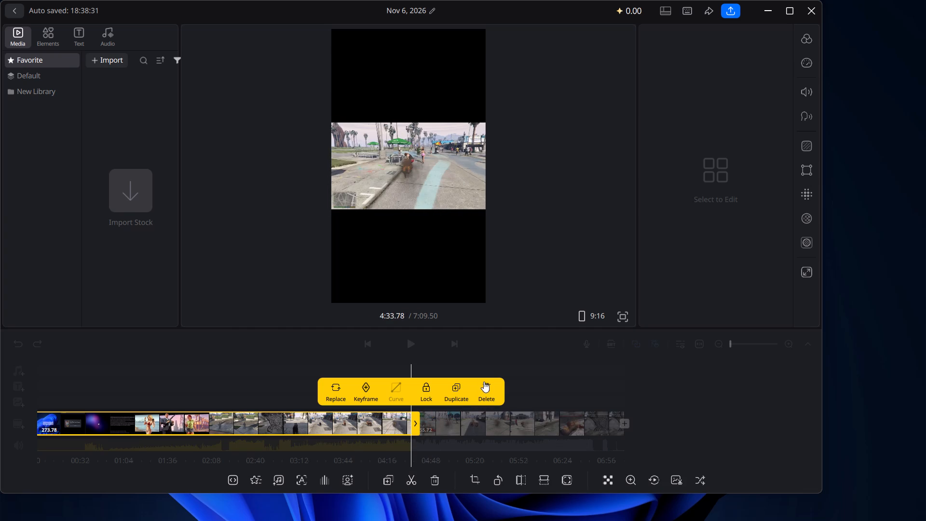
click(484, 382)
Apply Fill to the remaining clip so it covers the whole 9:16 frame.
click(347, 418)
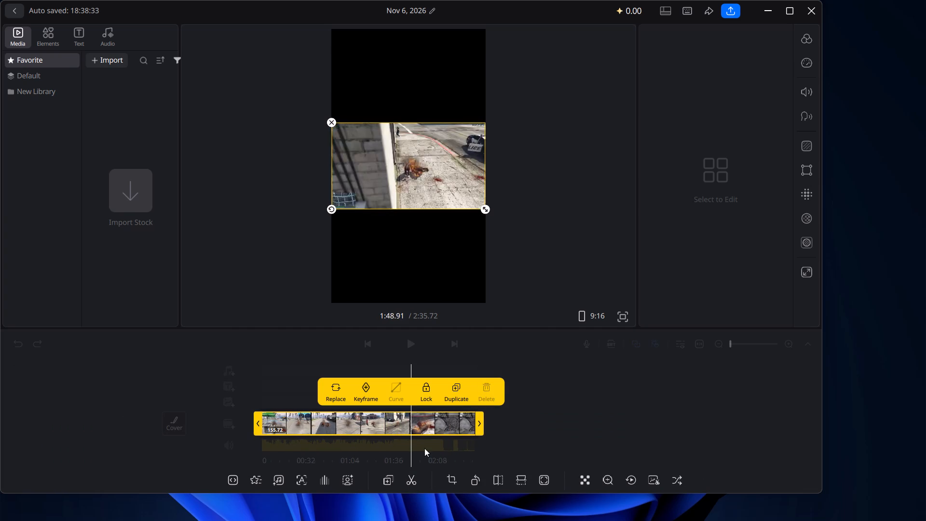
drag(422, 429, 629, 421)
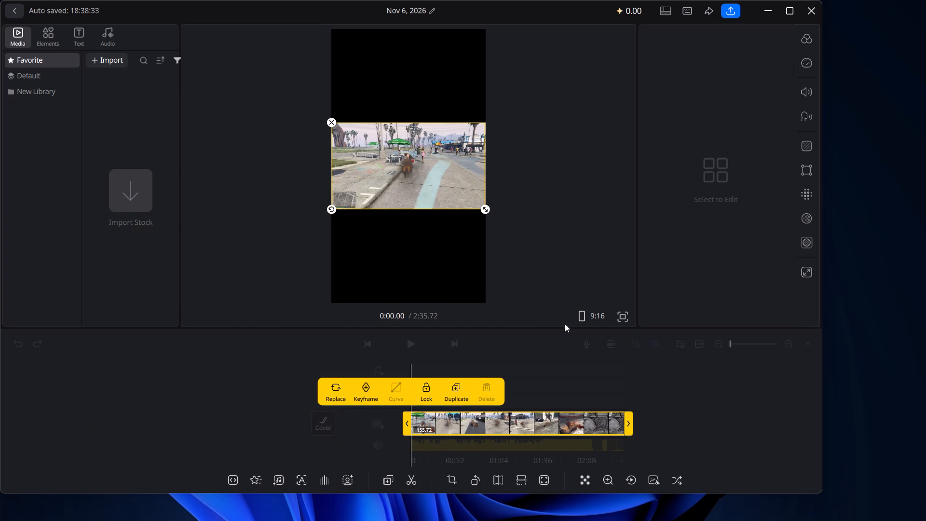
click(620, 314)
click(620, 314)
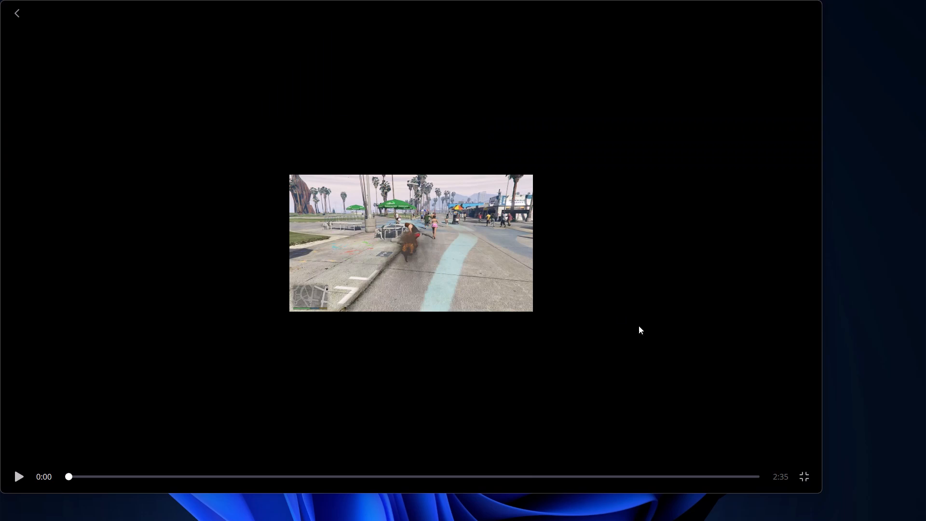
click(800, 475)
click(537, 481)
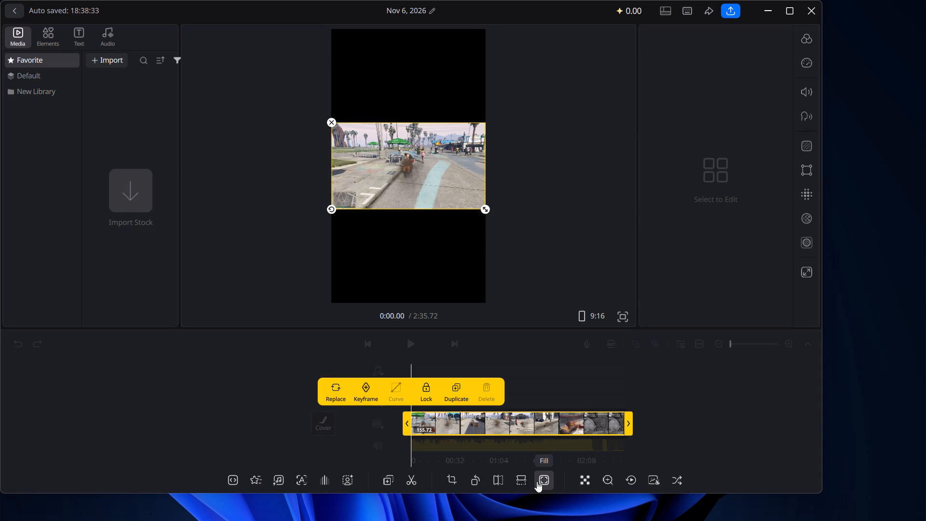
Extend the clip's start earlier so the clip lasts about 2:46.98.
key(space)
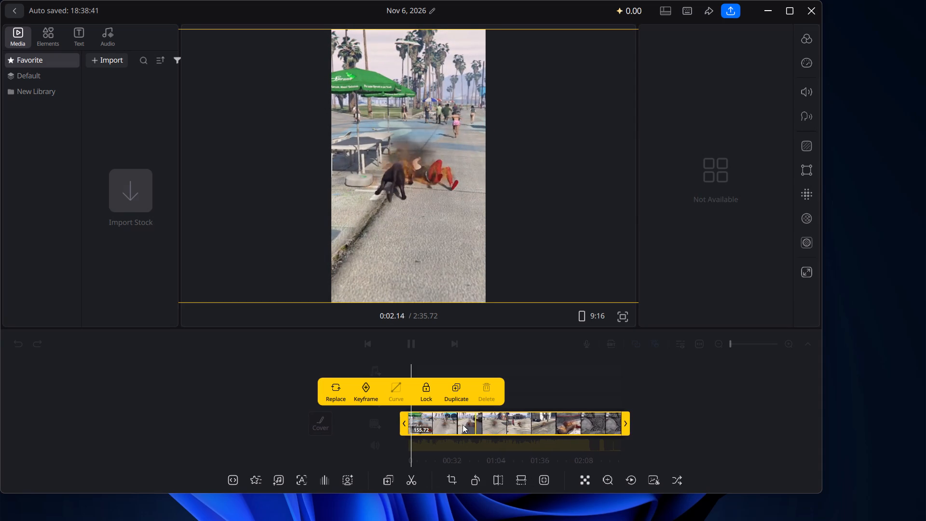
key(space)
drag(403, 426, 388, 425)
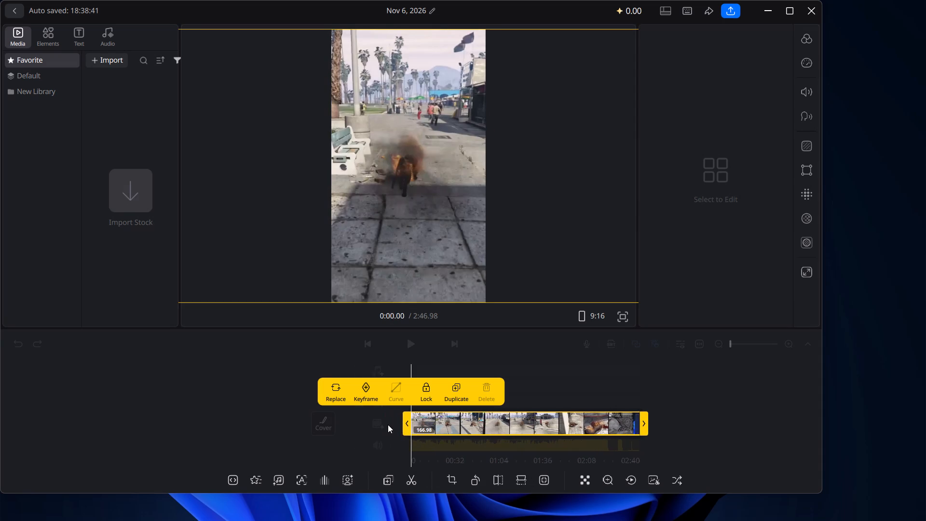
click(388, 425)
Play the trimmed clip from its start to review the footage.
key(space)
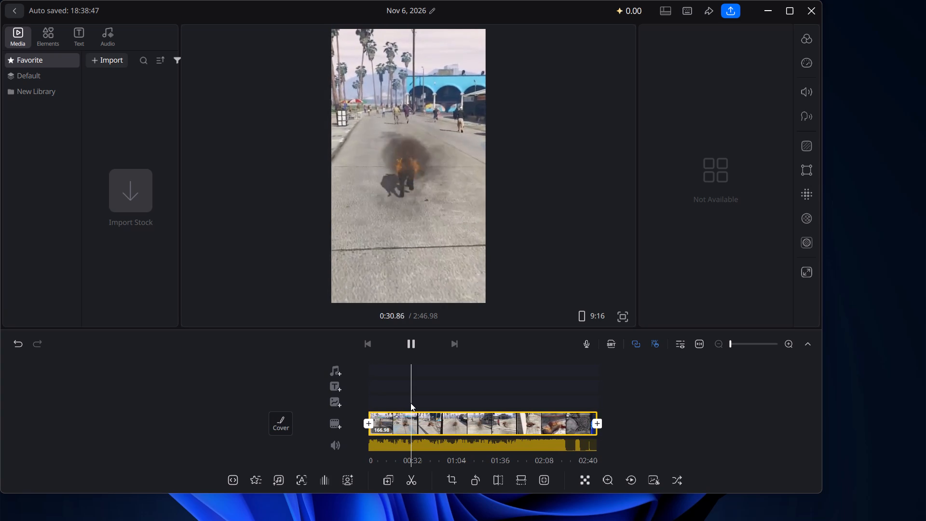
click(789, 18)
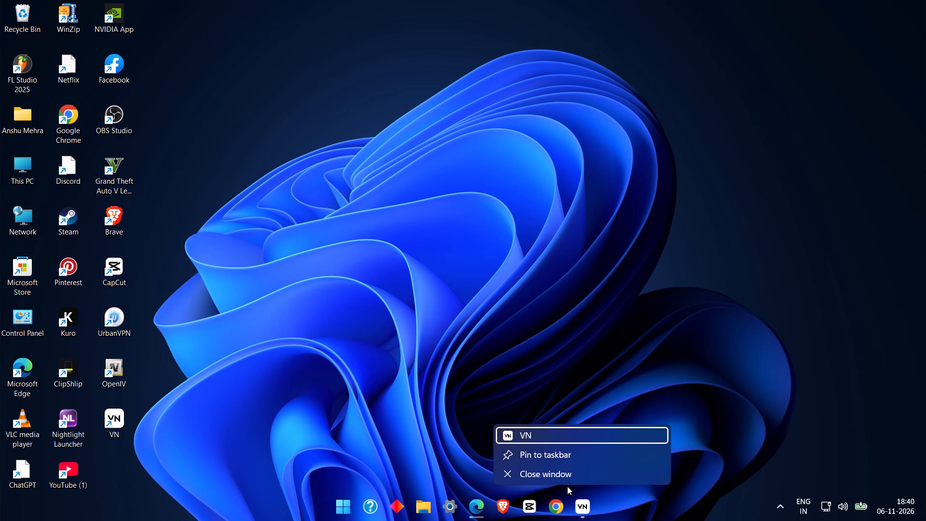
Close the VN editor window.
click(567, 476)
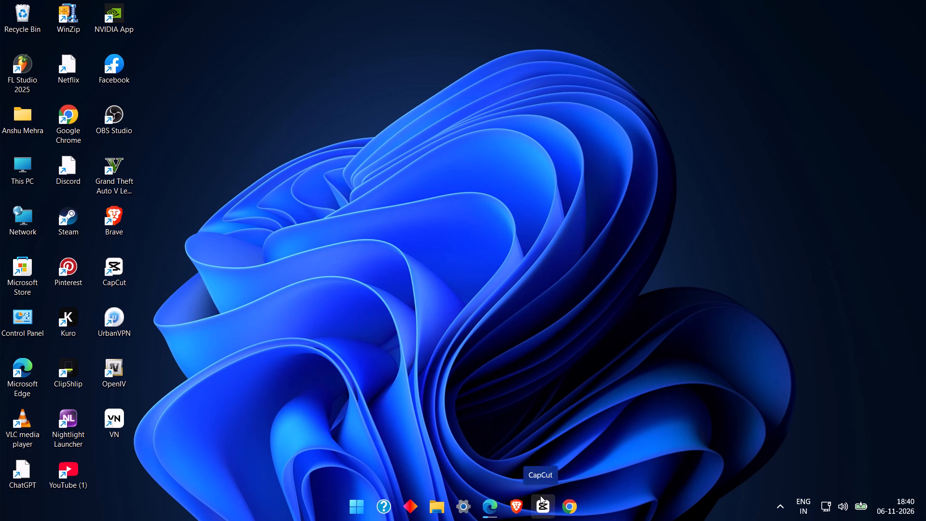
Launch UrbanVPN from the desktop.
click(774, 508)
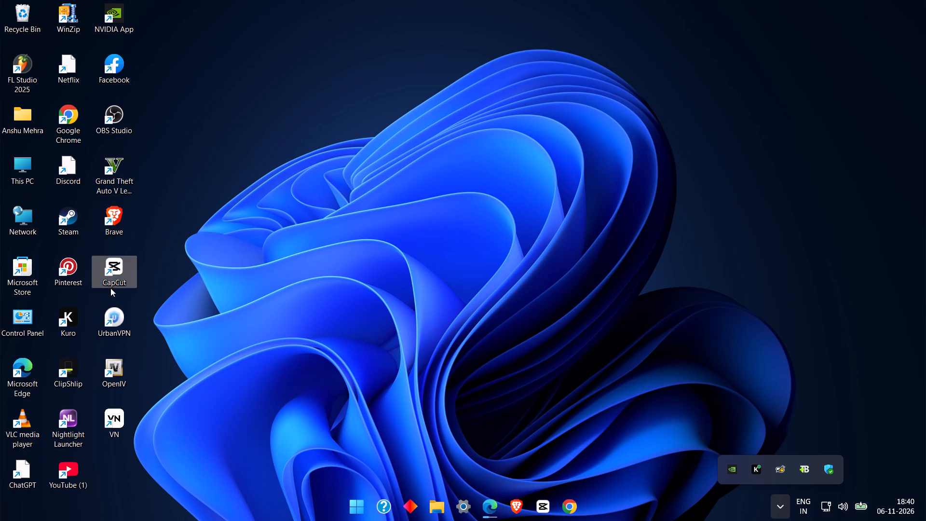
double_click(114, 308)
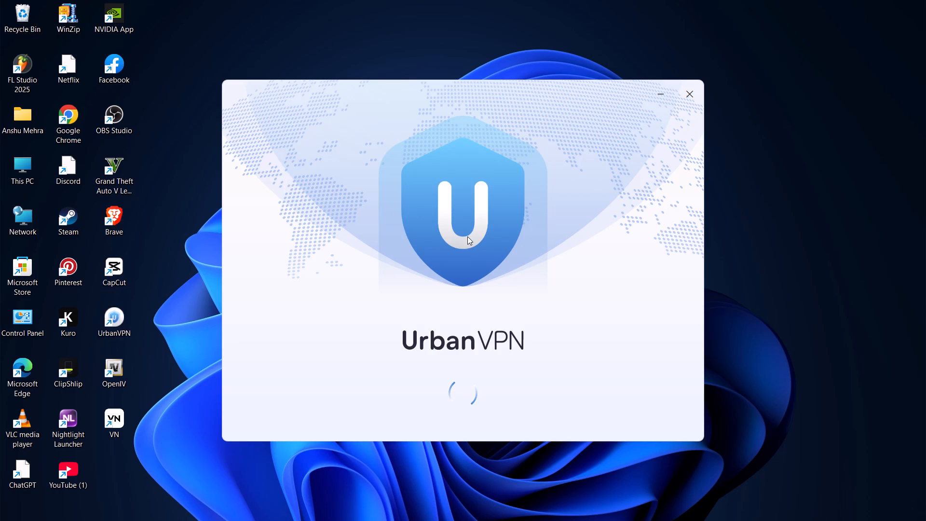
Connect the VPN to the Ukraine server.
click(311, 339)
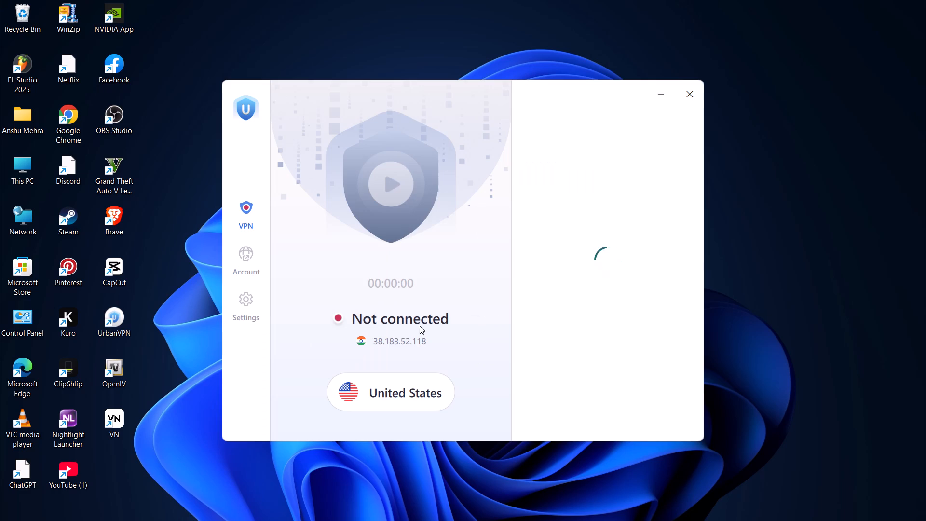
click(393, 353)
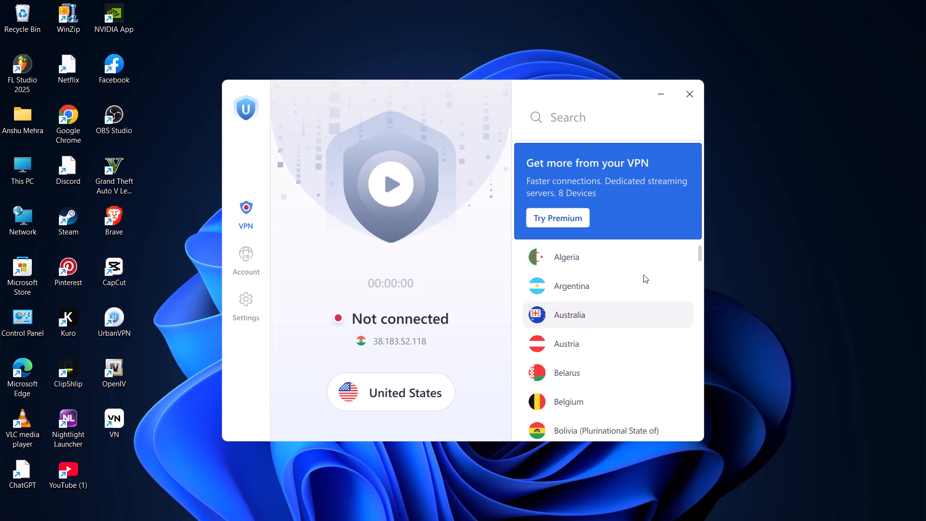
scroll(684, 261, down, 14)
scroll(685, 283, down, 15)
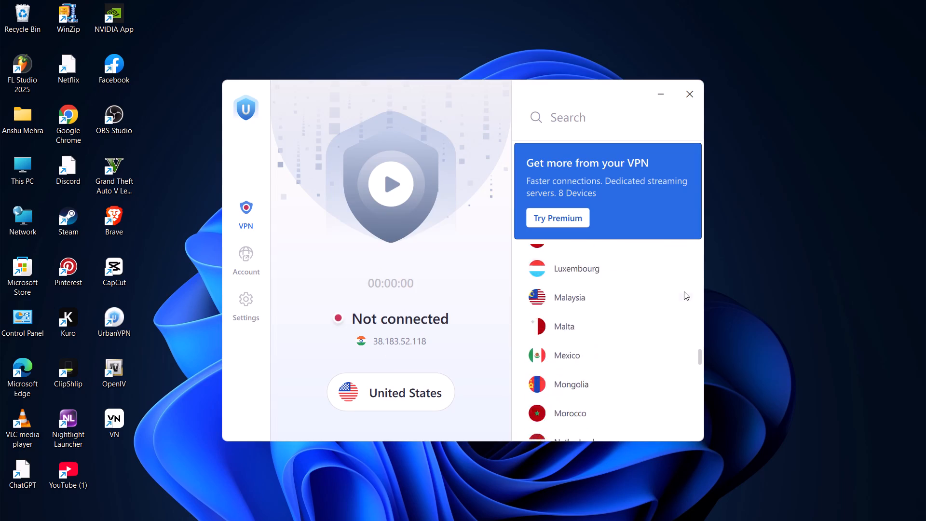
scroll(679, 297, down, 11)
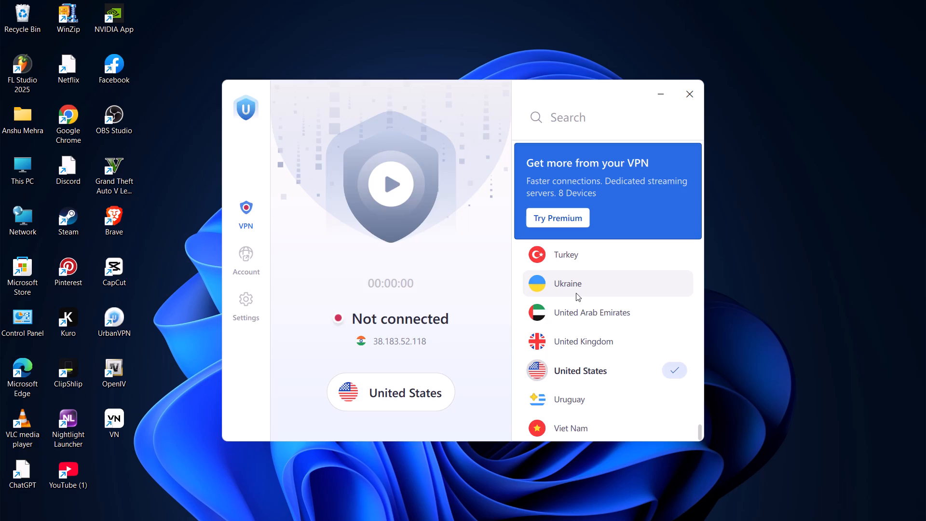
click(575, 288)
click(509, 299)
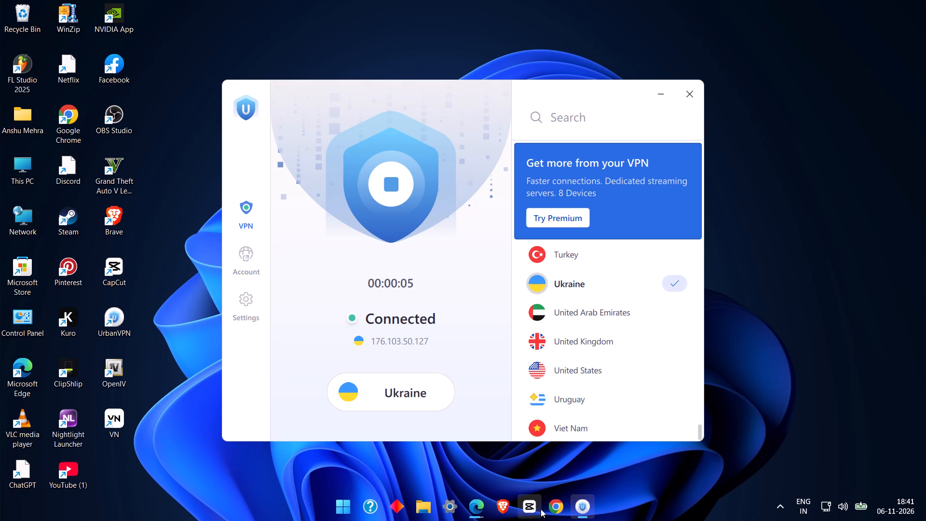
Launch CapCut and bring its window to the front.
double_click(539, 509)
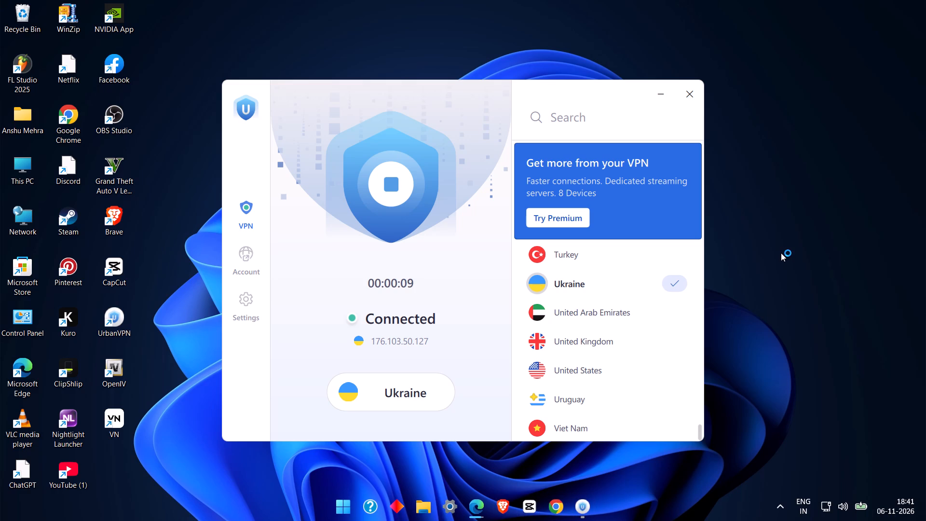
click(781, 515)
click(790, 395)
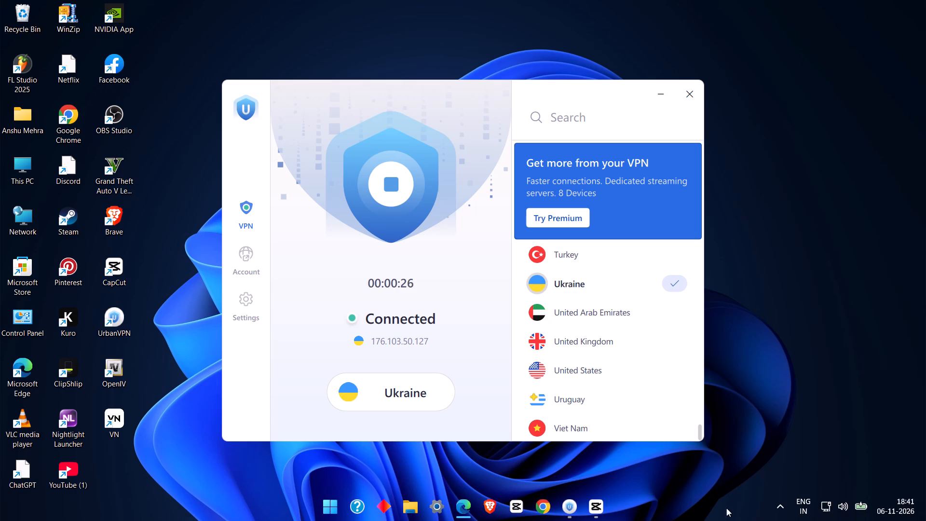
click(594, 506)
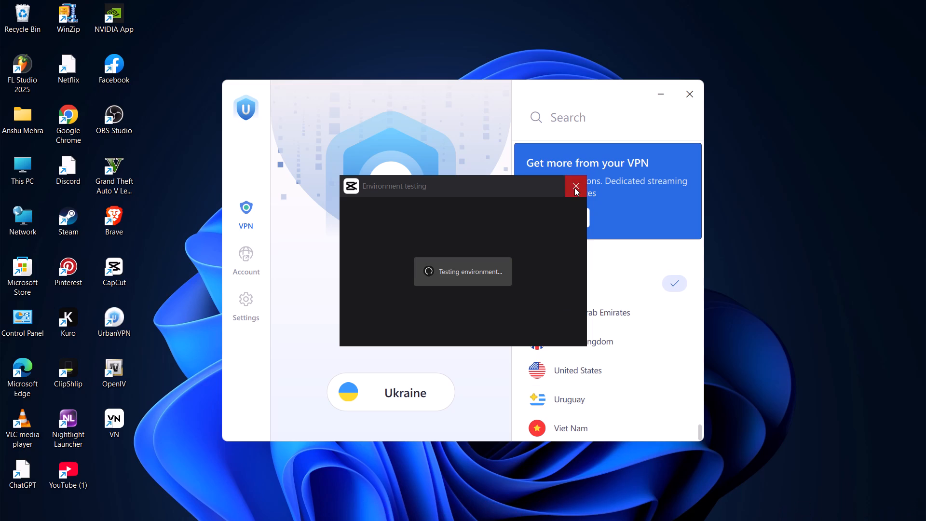
Let CapCut's environment test finish instead of exiting it, and accept its result.
click(574, 188)
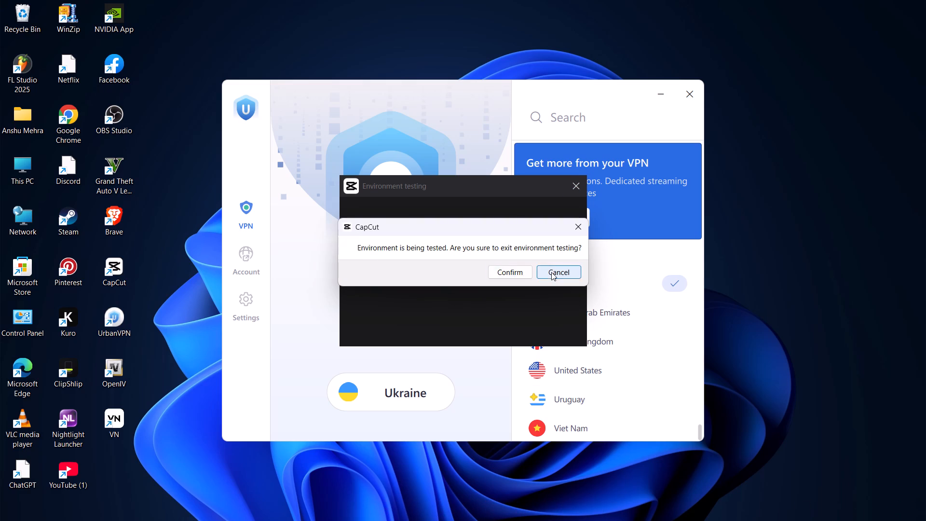
click(551, 272)
click(611, 32)
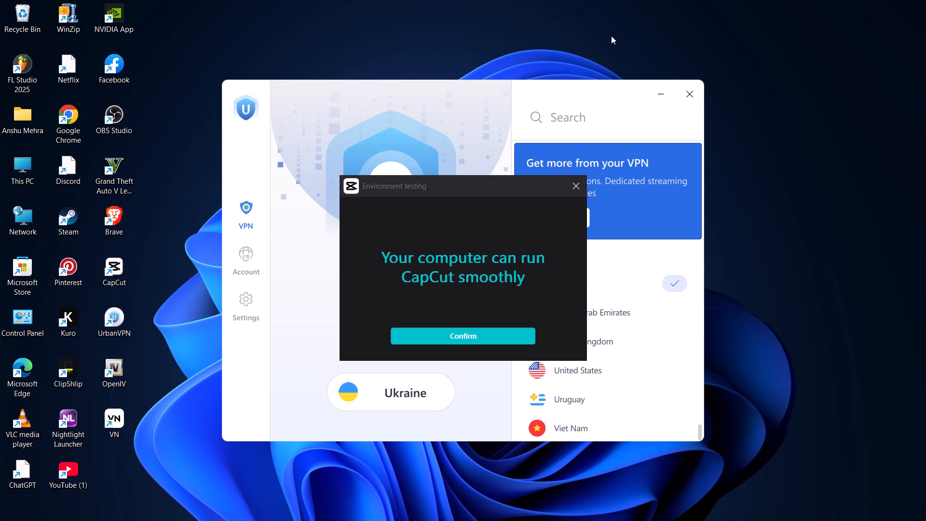
click(479, 336)
Minimize the UrbanVPN window.
click(663, 93)
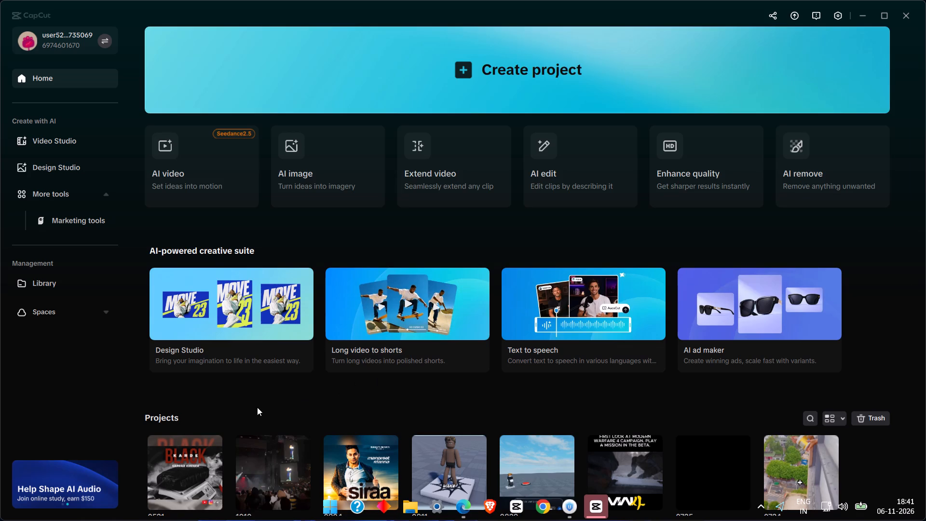
Create a new CapCut project from the home page.
scroll(257, 407, down, 2)
scroll(292, 383, down, 1)
scroll(312, 313, up, 3)
click(452, 51)
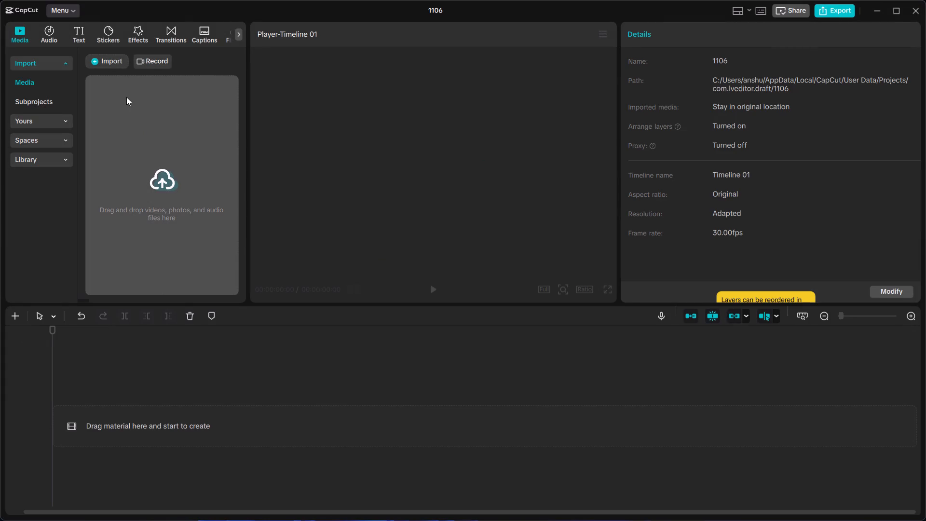
click(115, 67)
click(114, 78)
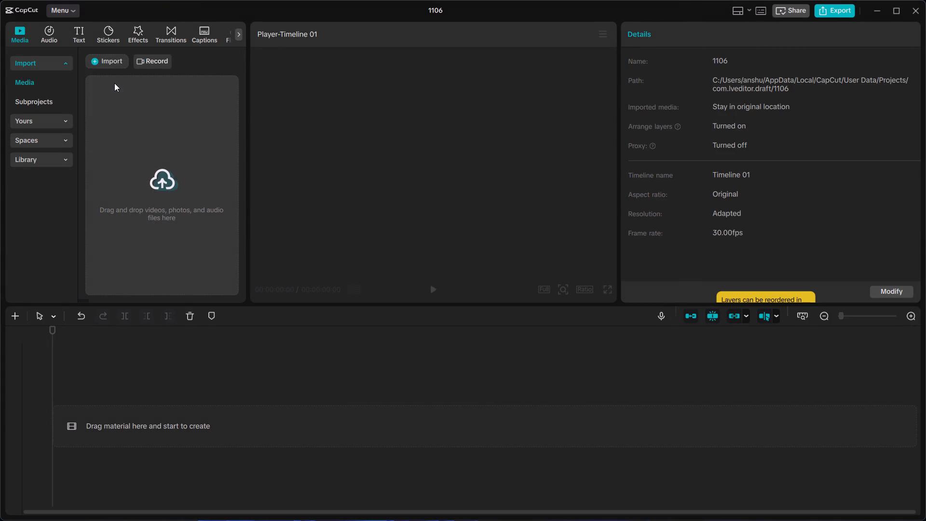
click(51, 159)
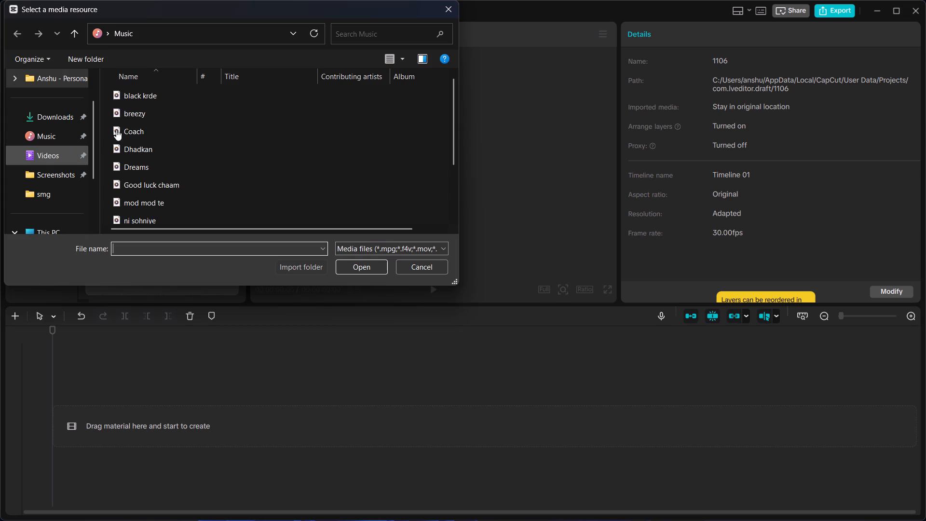
scroll(230, 177, down, 1)
double_click(125, 134)
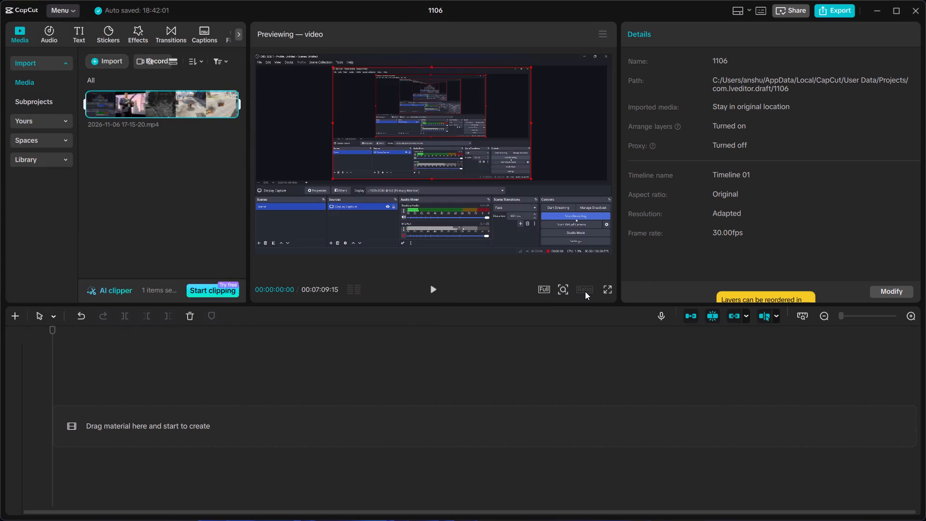
Place the imported recording on the empty timeline as the main clip.
click(585, 291)
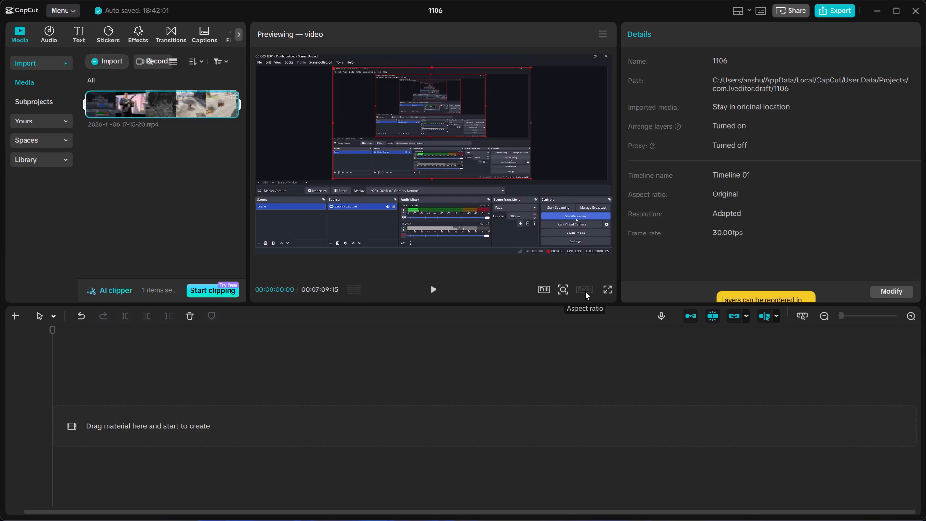
drag(153, 105, 190, 399)
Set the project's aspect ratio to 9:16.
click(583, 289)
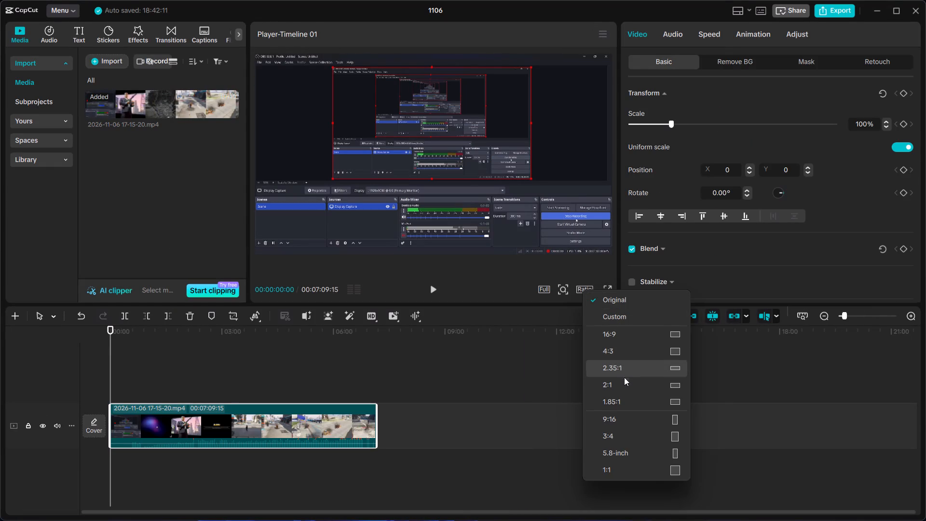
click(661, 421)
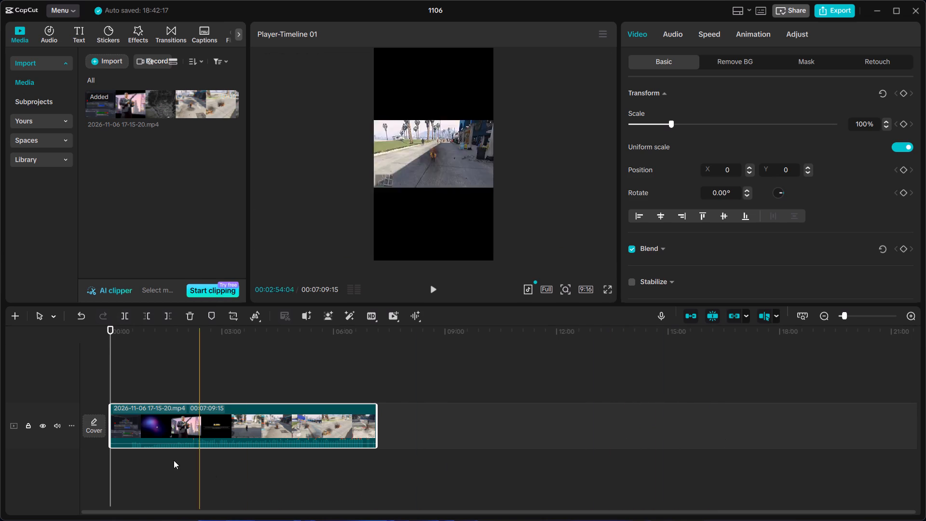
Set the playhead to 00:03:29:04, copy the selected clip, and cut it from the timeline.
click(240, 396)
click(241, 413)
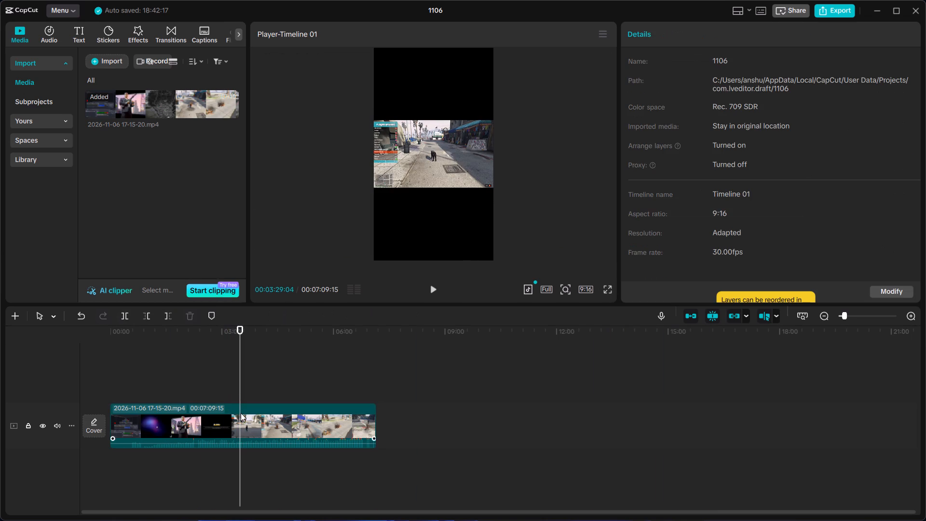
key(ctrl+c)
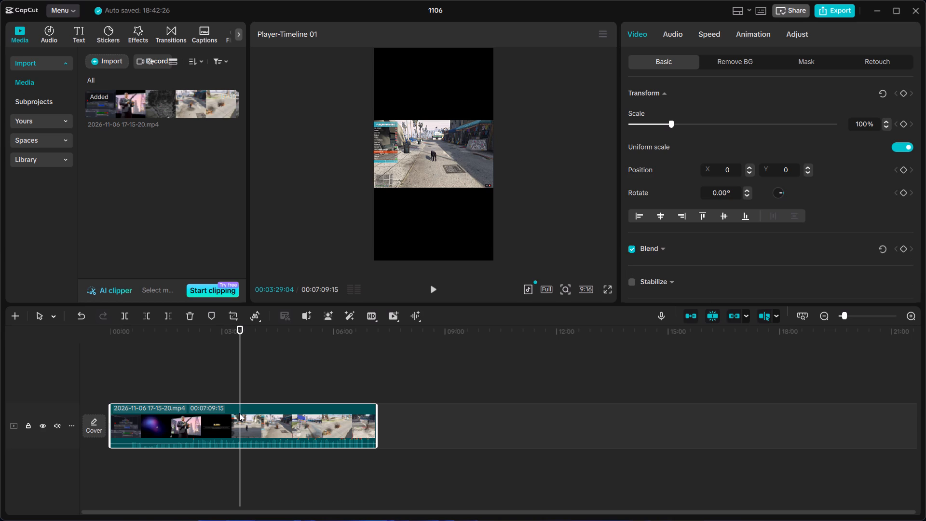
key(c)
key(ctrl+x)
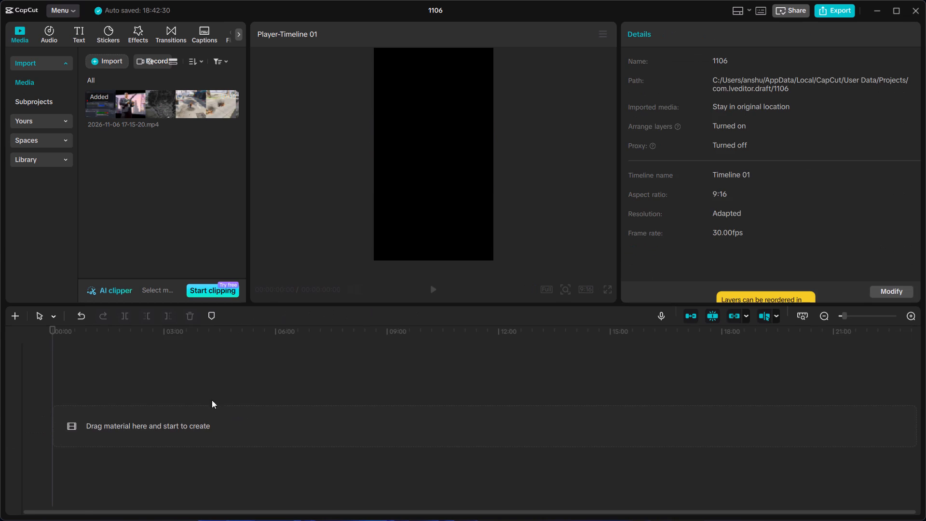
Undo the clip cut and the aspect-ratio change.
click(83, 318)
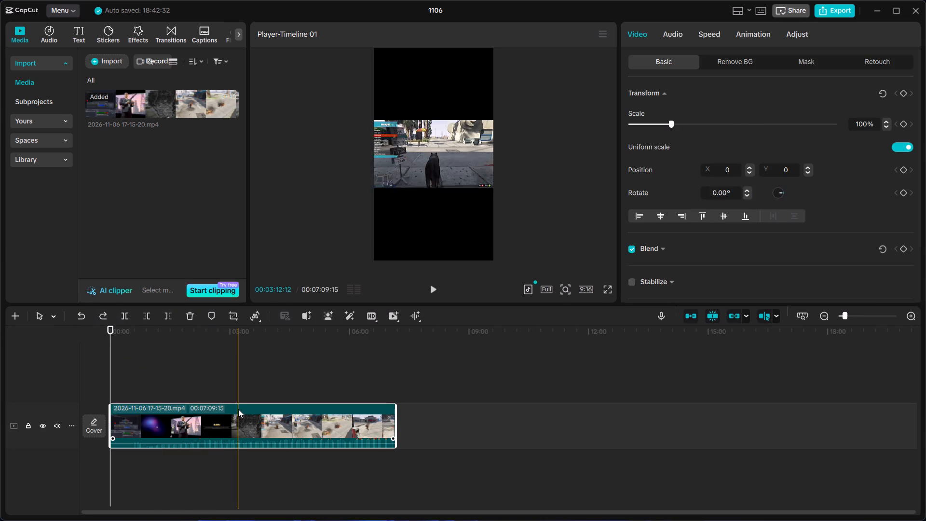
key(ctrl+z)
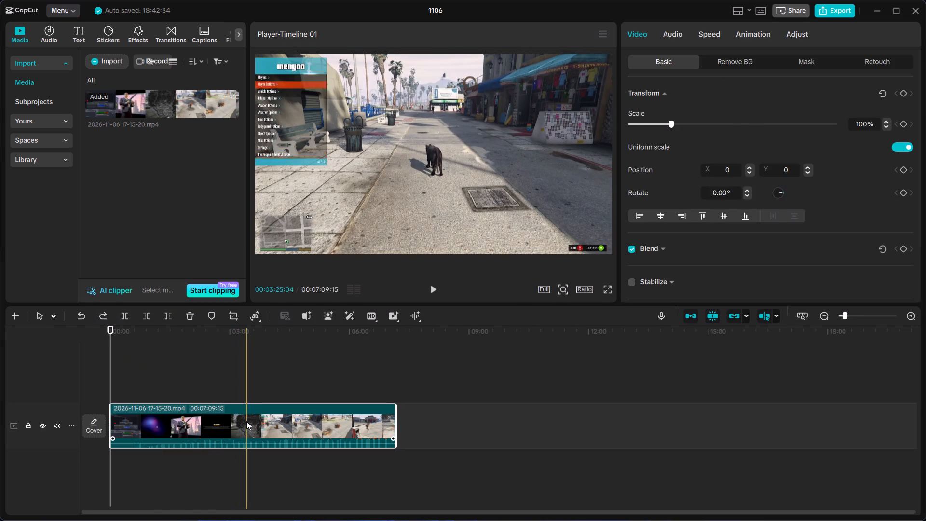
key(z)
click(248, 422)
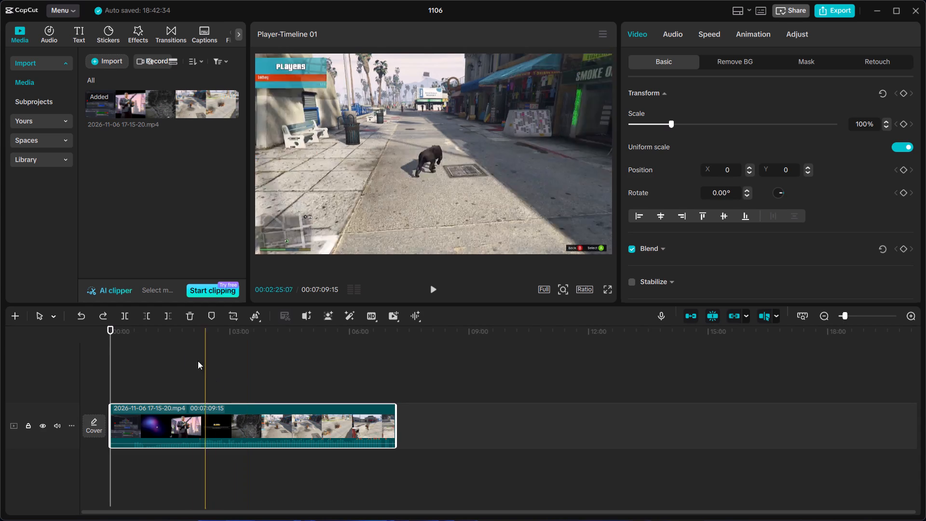
Move the playhead to 00:03:17:20 on the recording.
drag(109, 356, 240, 368)
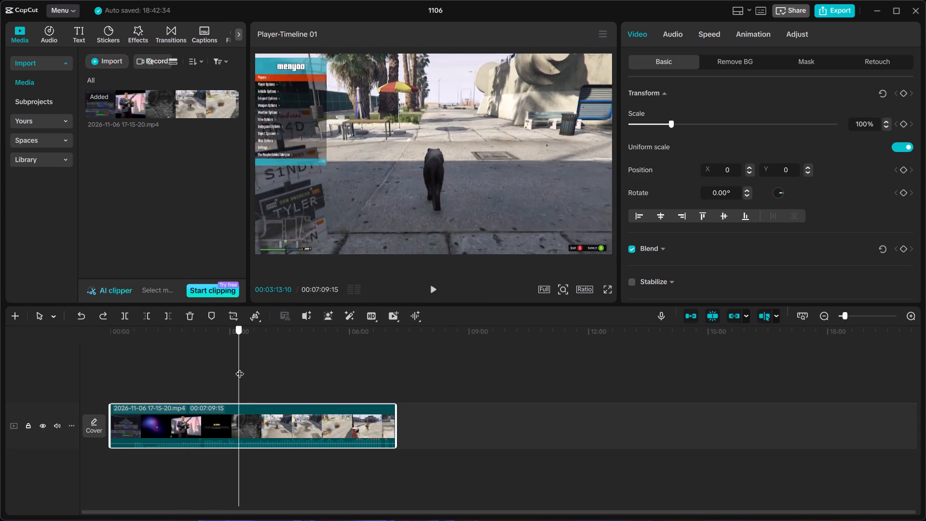
drag(240, 368, 242, 368)
Assign Ctrl+S as the shortcut for Split all in the timeline shortcut settings.
click(63, 12)
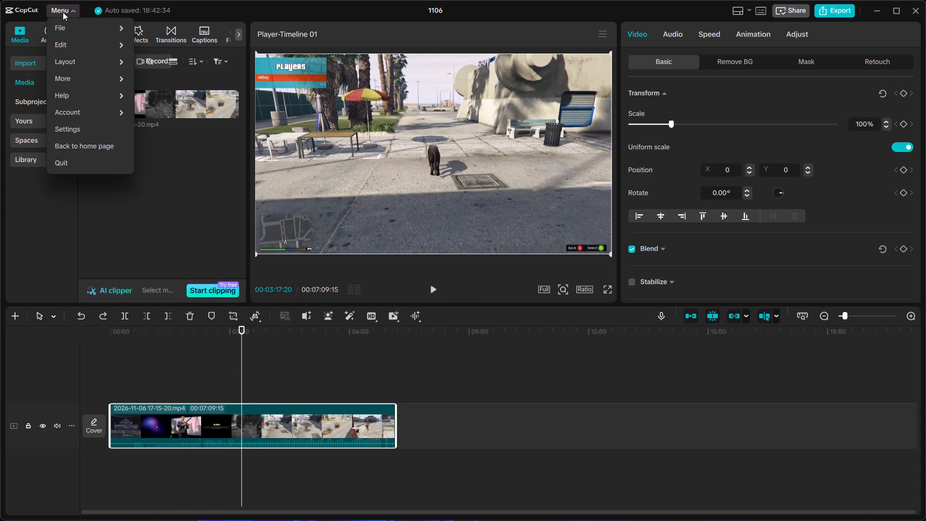
click(76, 59)
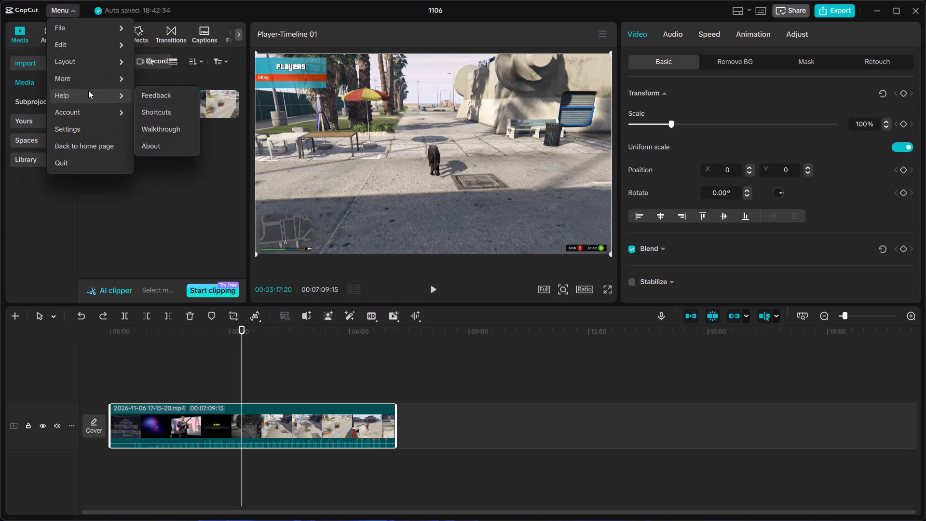
click(141, 108)
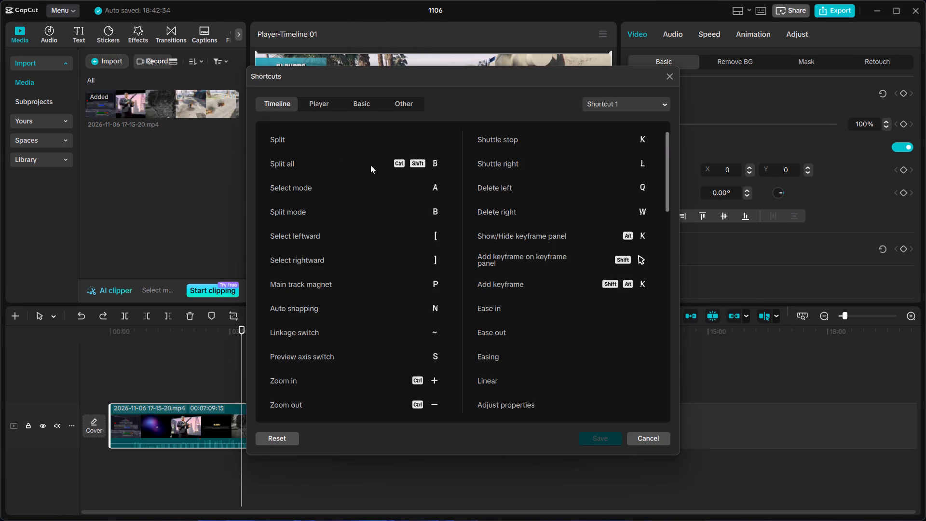
click(410, 168)
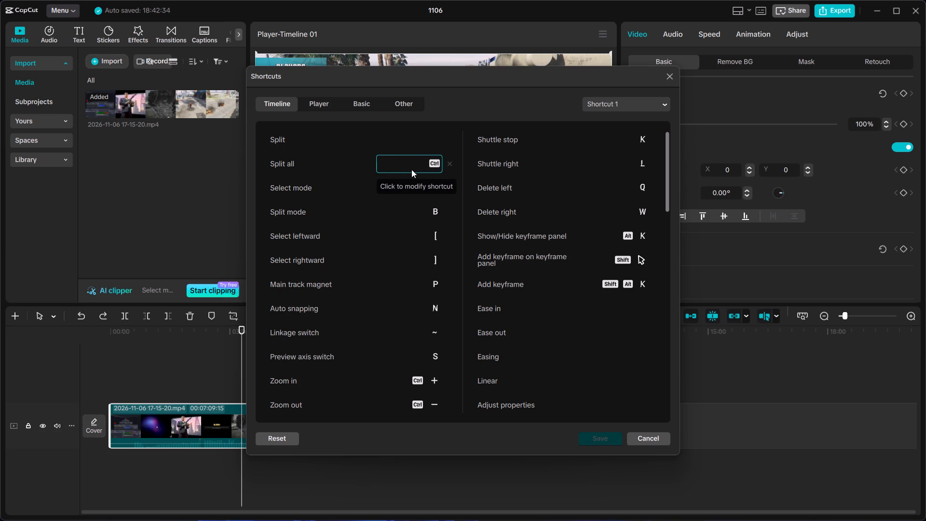
key(ctrl+s)
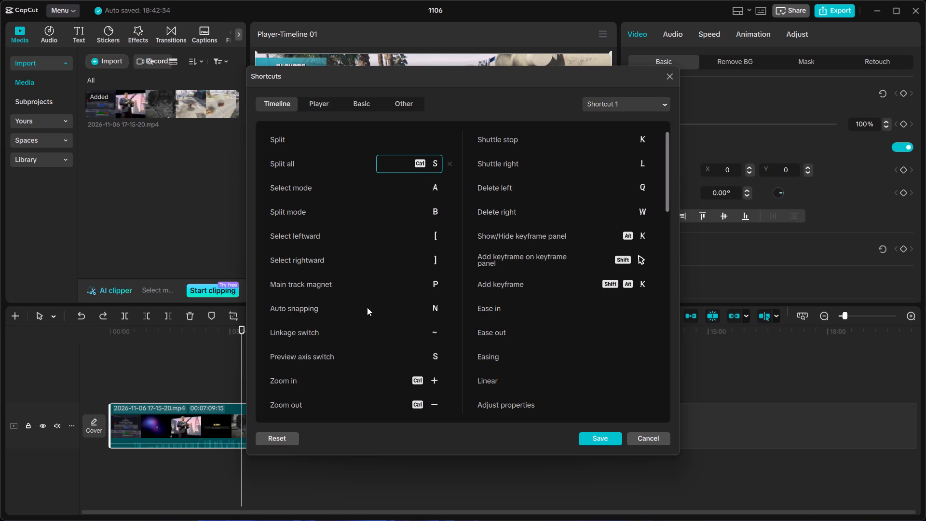
Look through the remaining timeline shortcuts for clip-editing commands and their key assignments.
scroll(360, 365, down, 4)
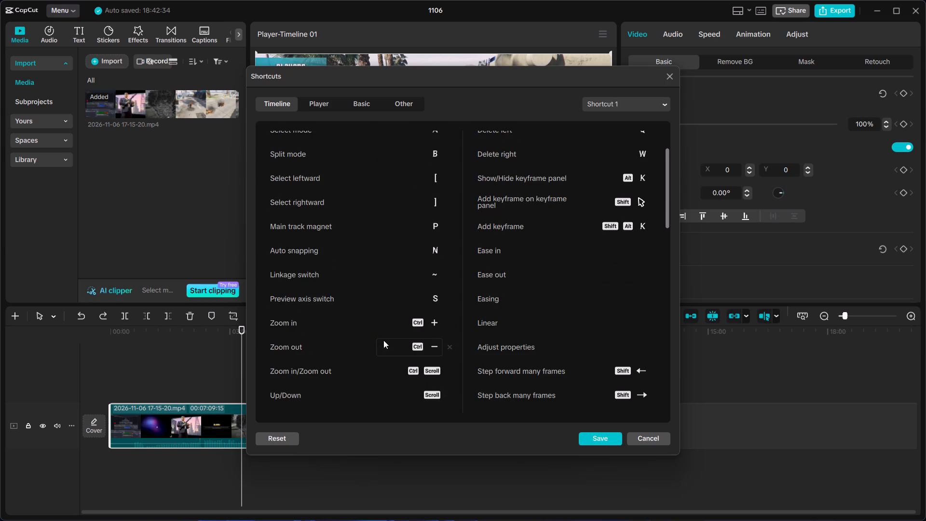
scroll(350, 372, down, 8)
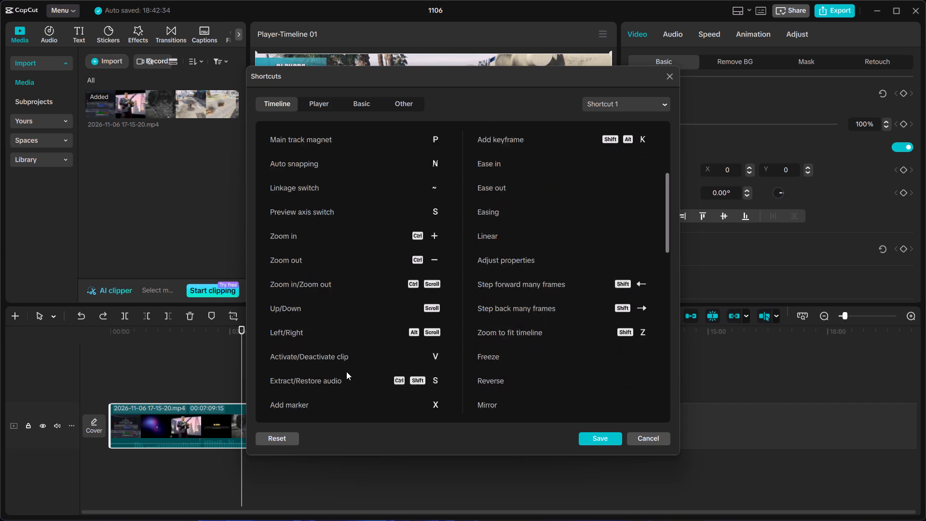
scroll(346, 371, down, 19)
scroll(346, 371, down, 4)
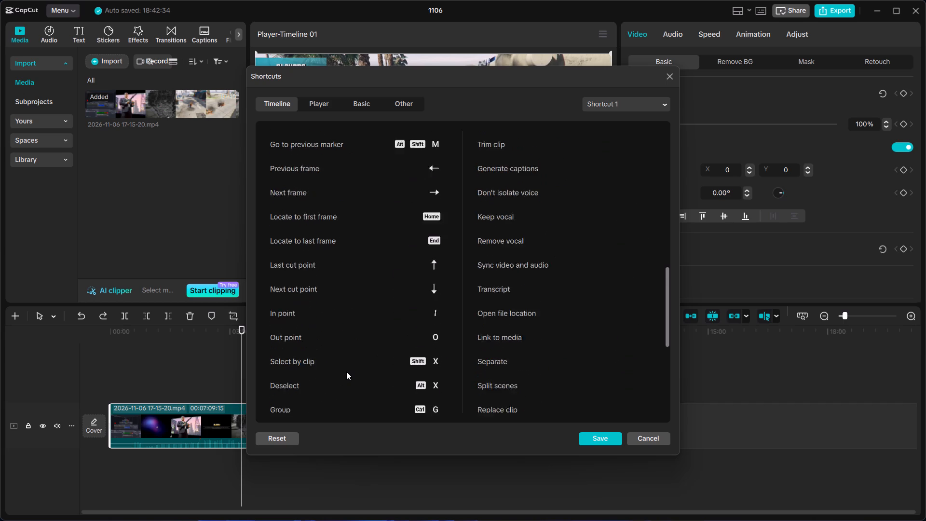
scroll(346, 371, down, 9)
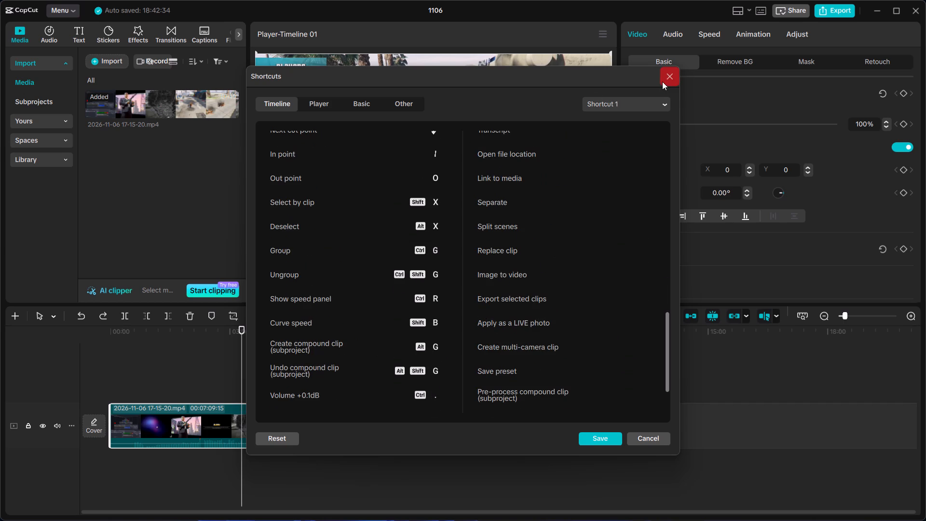
Close the shortcut settings, keeping the Ctrl+S assignment for splitting.
click(662, 82)
click(424, 301)
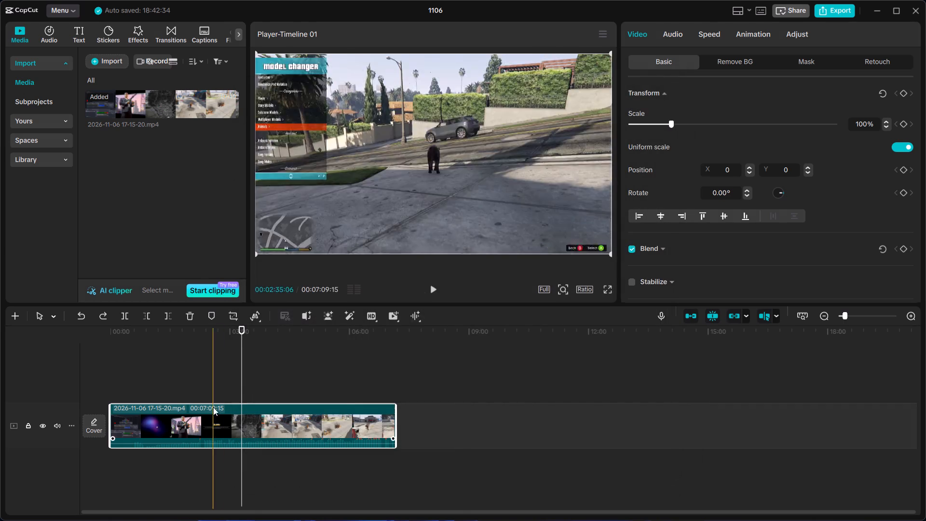
Split the recording at 00:03:18:26 and delete the part before the cut.
click(242, 390)
key(space)
key(space)
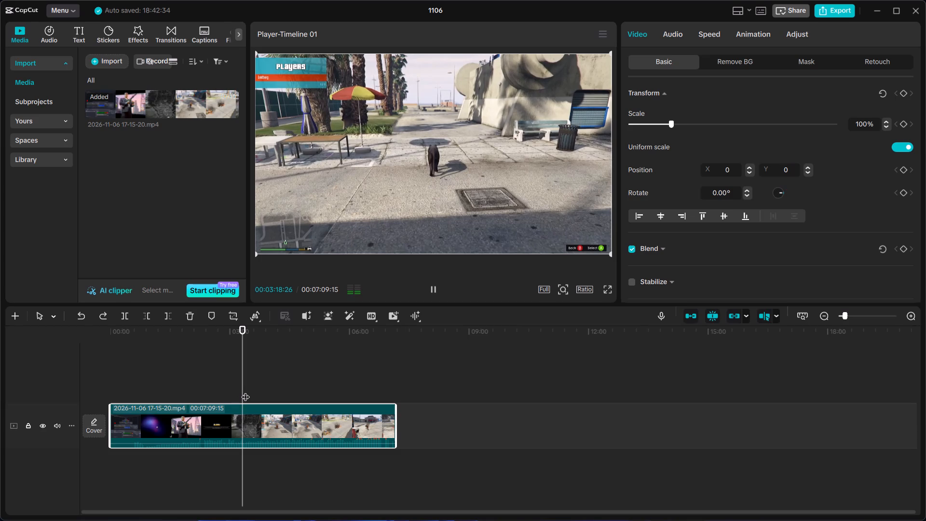
key(ctrl+s)
click(238, 415)
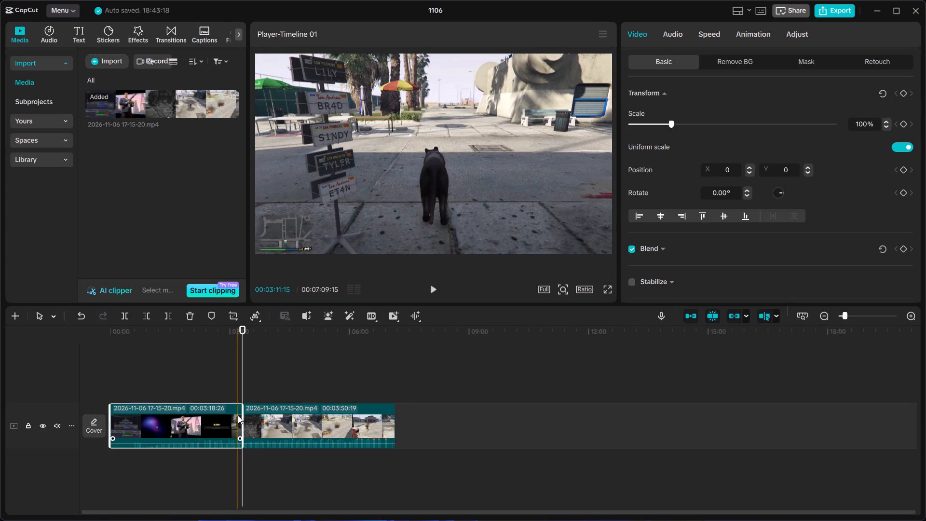
click(185, 318)
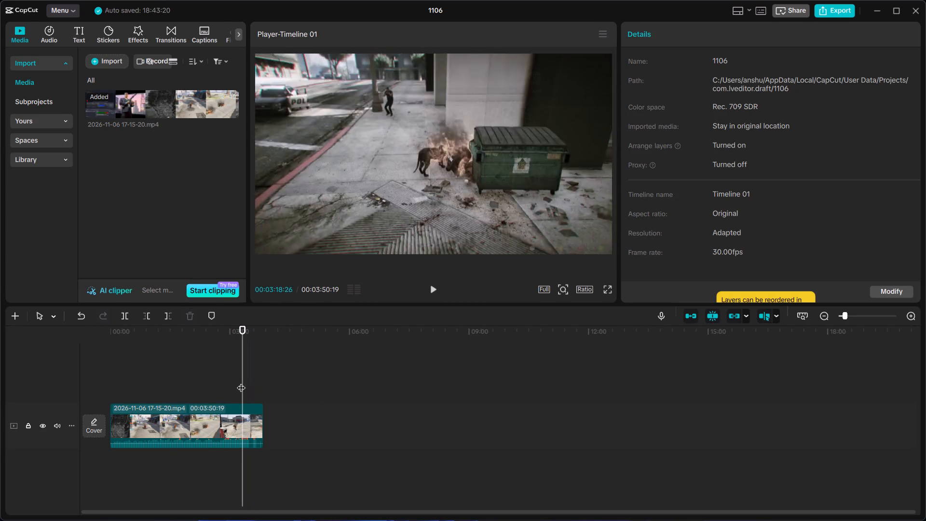
Scrub through the remaining clip and play it briefly, stopping at 00:01:36:03 to review the footage.
drag(240, 381, 152, 377)
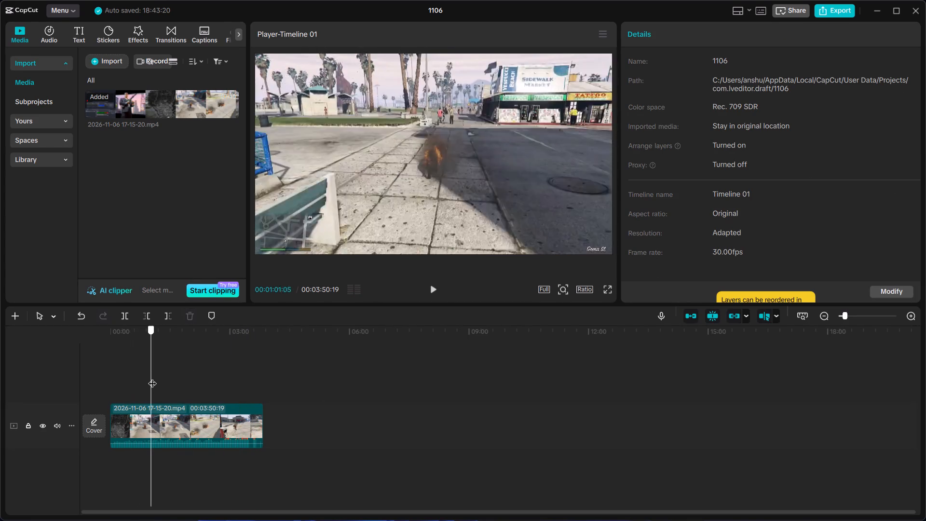
drag(152, 377, 168, 375)
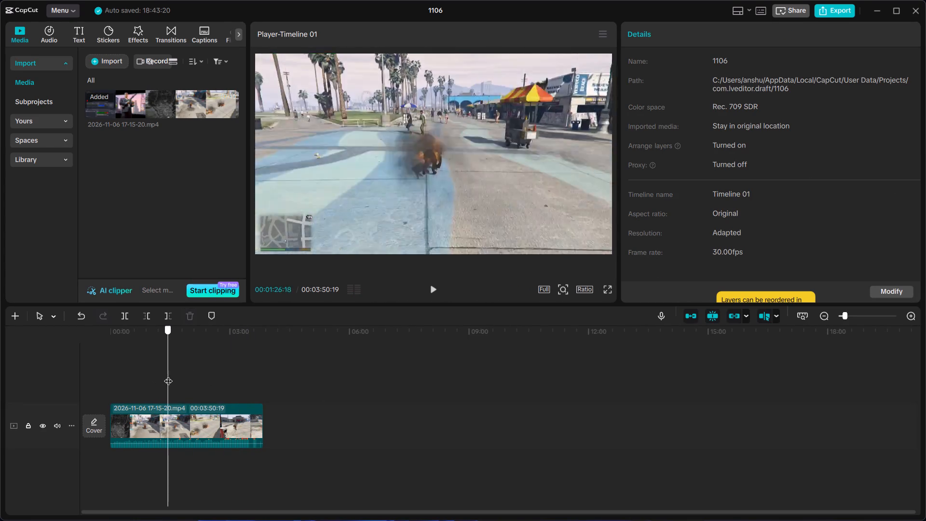
drag(168, 375, 172, 373)
key(space)
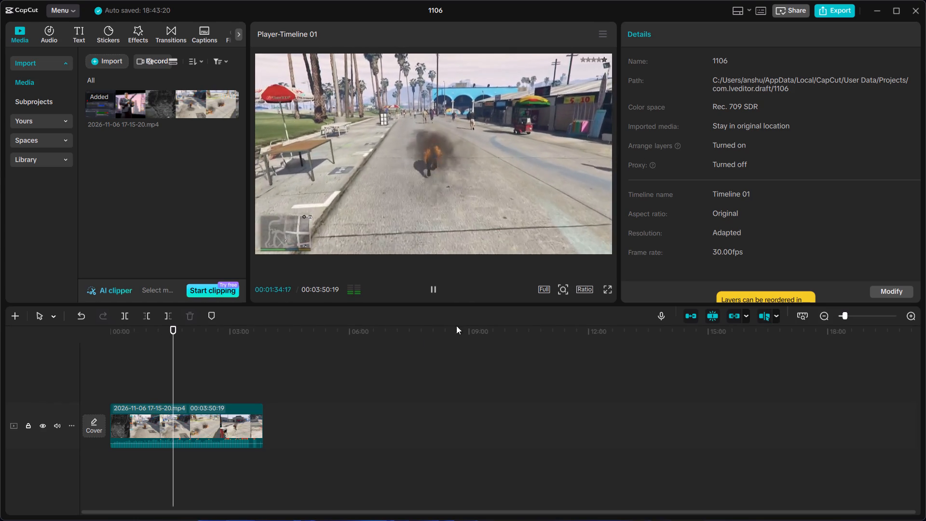
key(space)
Enlarge the preview area by reducing the timeline's height, and resume playback from 00:01:36:03.
drag(440, 306, 435, 358)
click(574, 341)
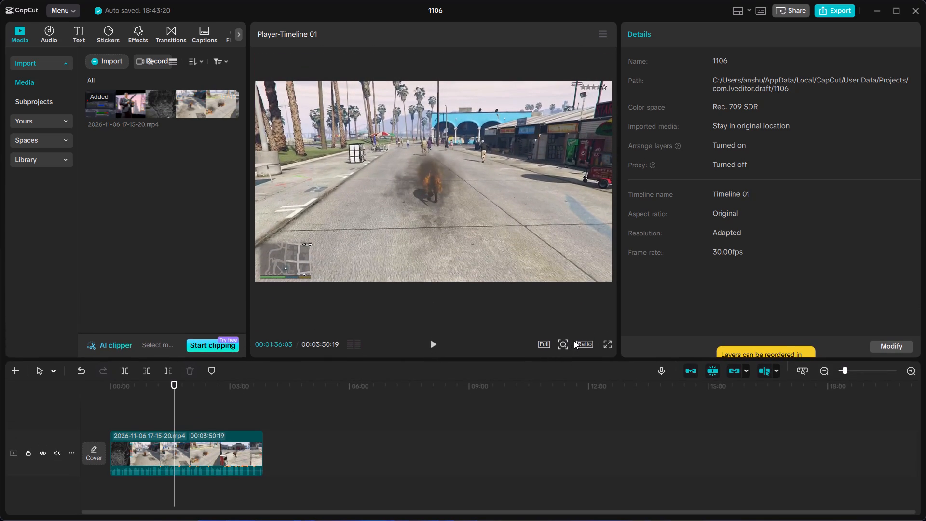
key(space)
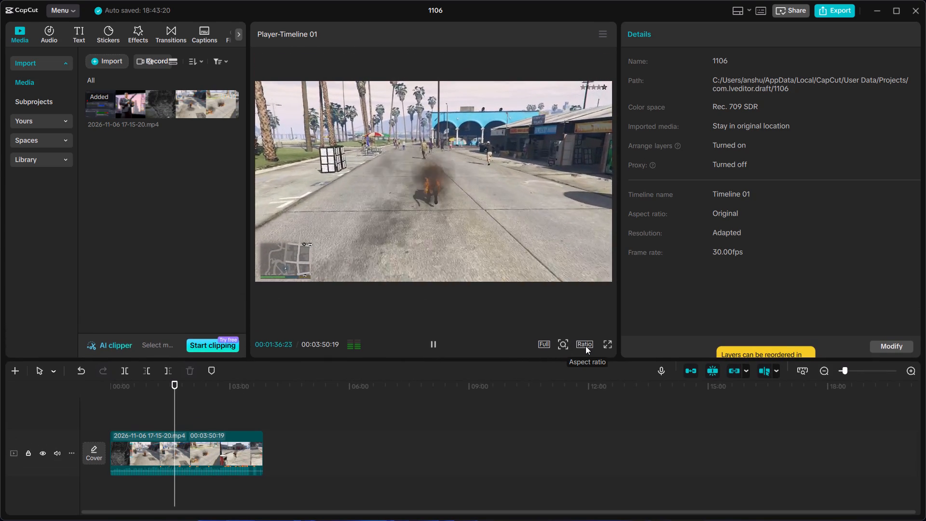
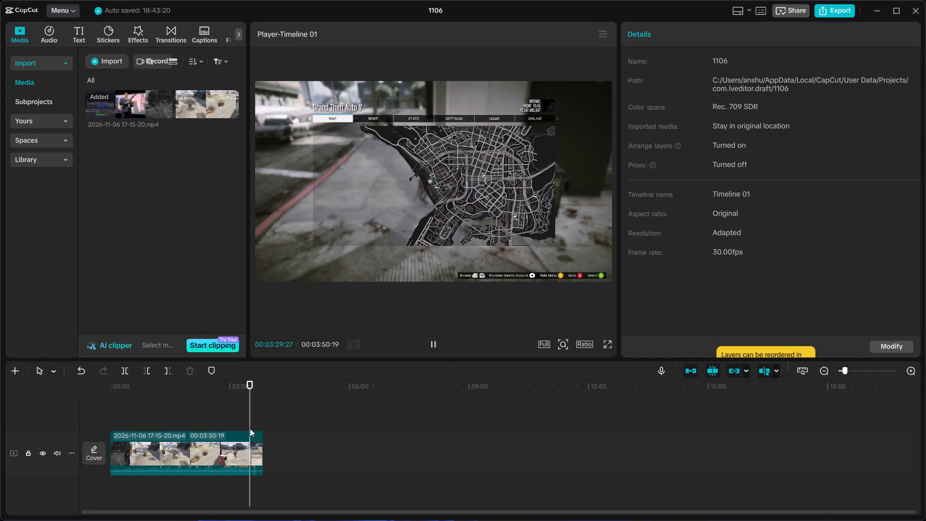
Scrub through the last part of the recording and play the footage around 00:02:50 to 00:02:55 to review it.
drag(250, 423, 257, 425)
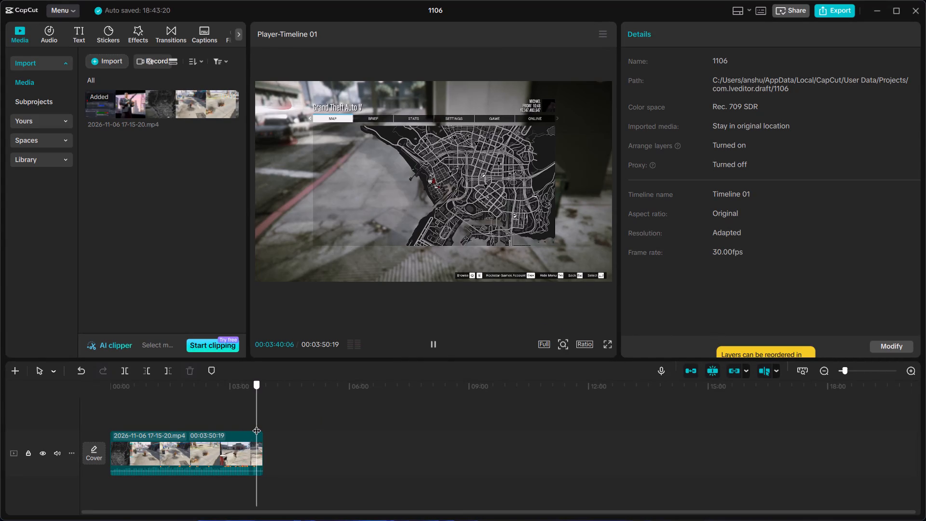
drag(257, 425, 219, 440)
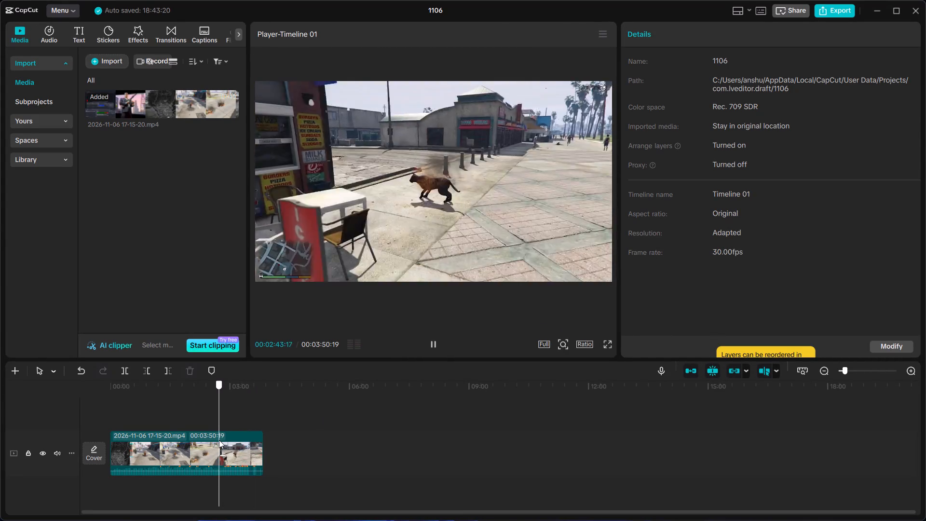
drag(219, 440, 224, 439)
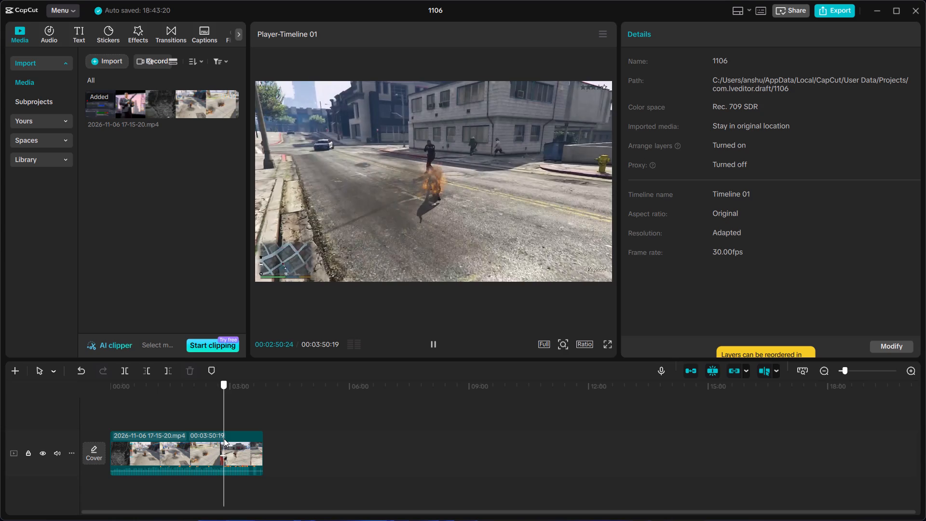
drag(224, 439, 221, 441)
key(space)
key(space)
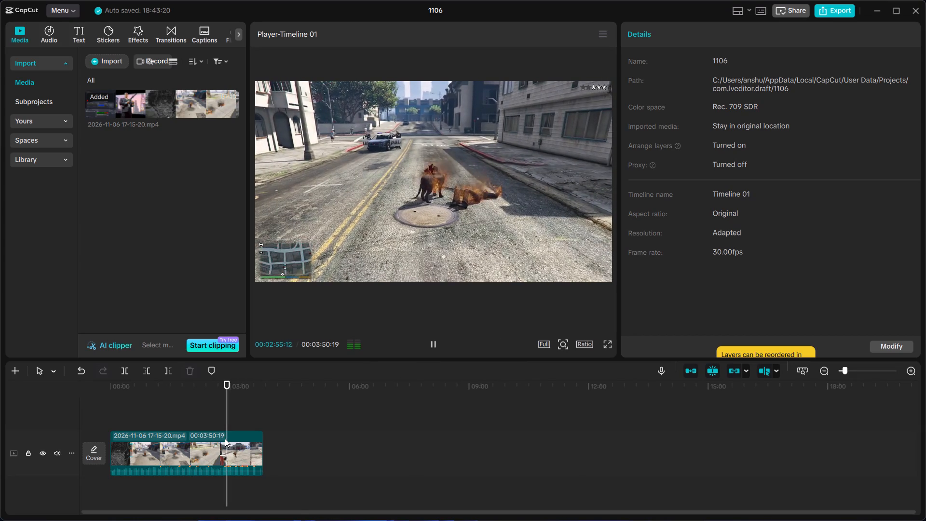
key(space)
Scrub and play the footage between about 00:01:26 and 00:01:52 to look for a new starting point.
drag(229, 410, 183, 426)
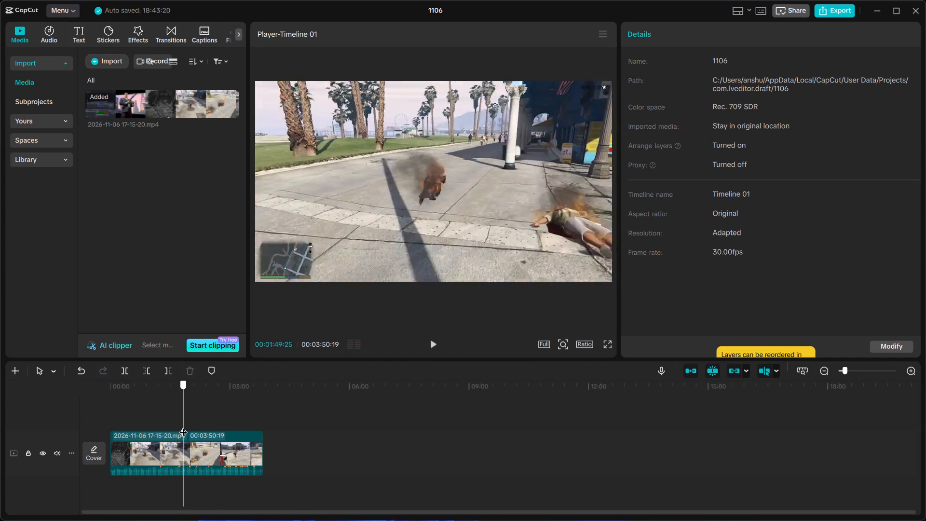
drag(183, 426, 184, 425)
key(space)
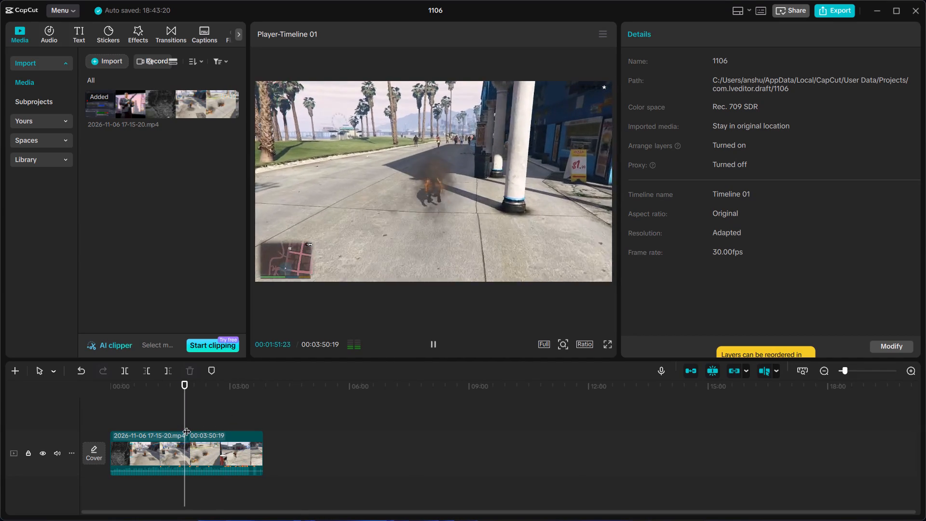
key(space)
drag(187, 425, 179, 431)
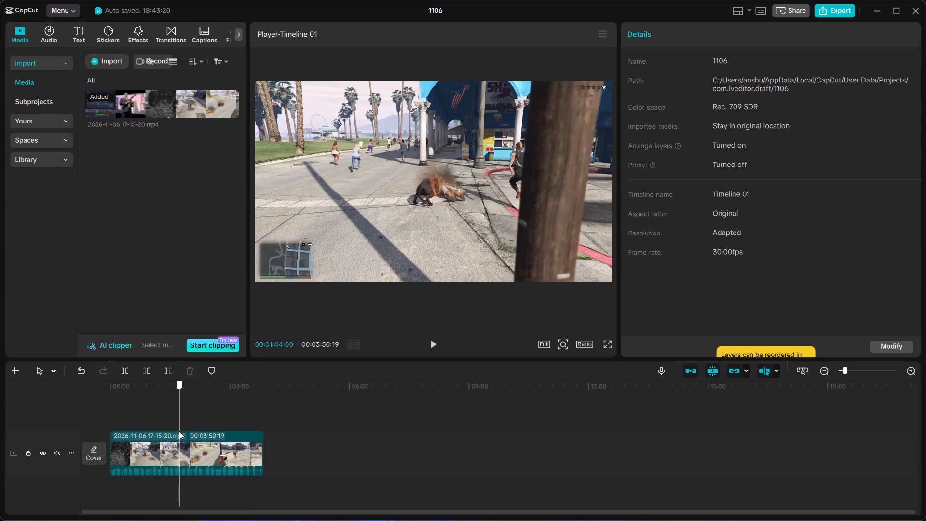
drag(179, 431, 167, 435)
key(space)
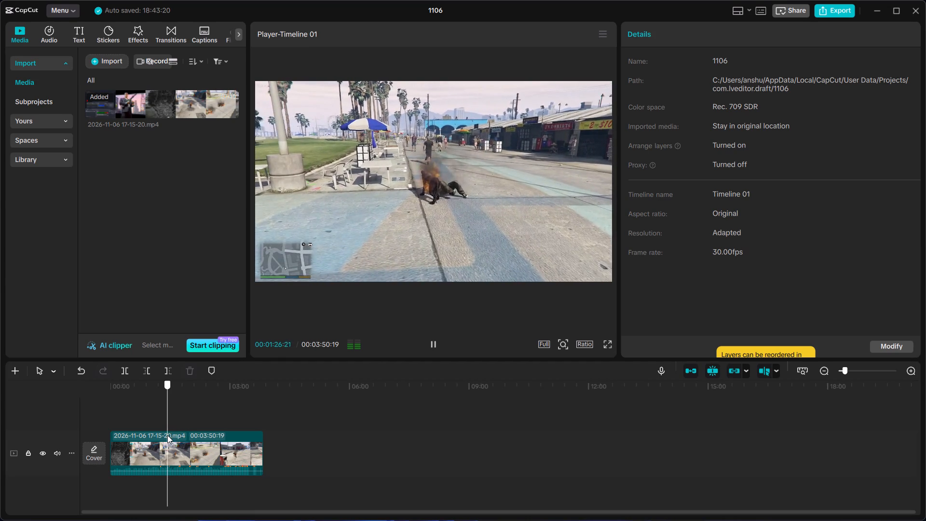
drag(167, 435, 170, 434)
key(space)
key(space)
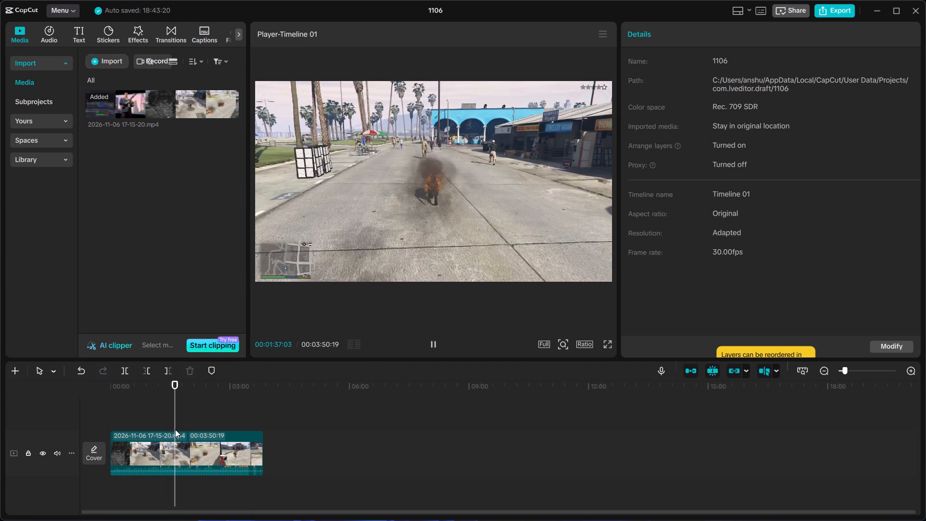
key(space)
key(space)
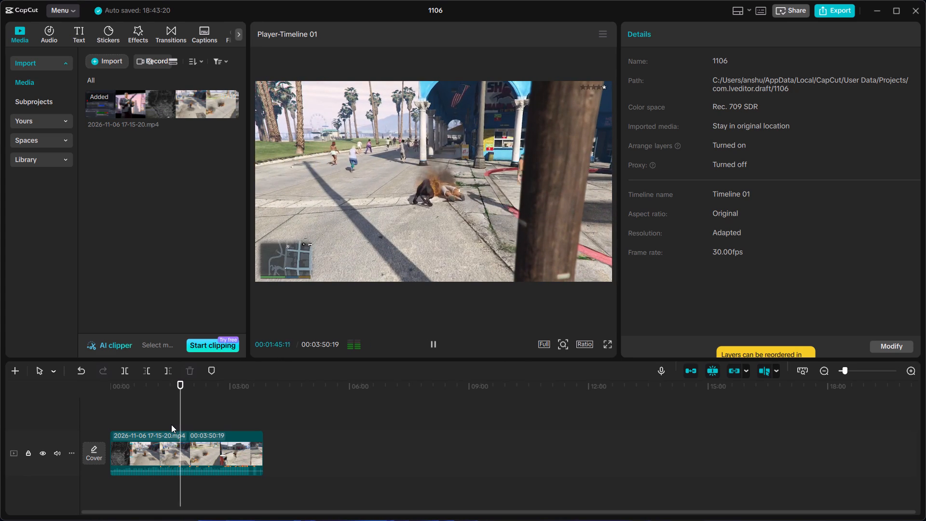
key(space)
Split the recording at 00:01:38:06 and delete the part before the cut.
click(171, 425)
key(space)
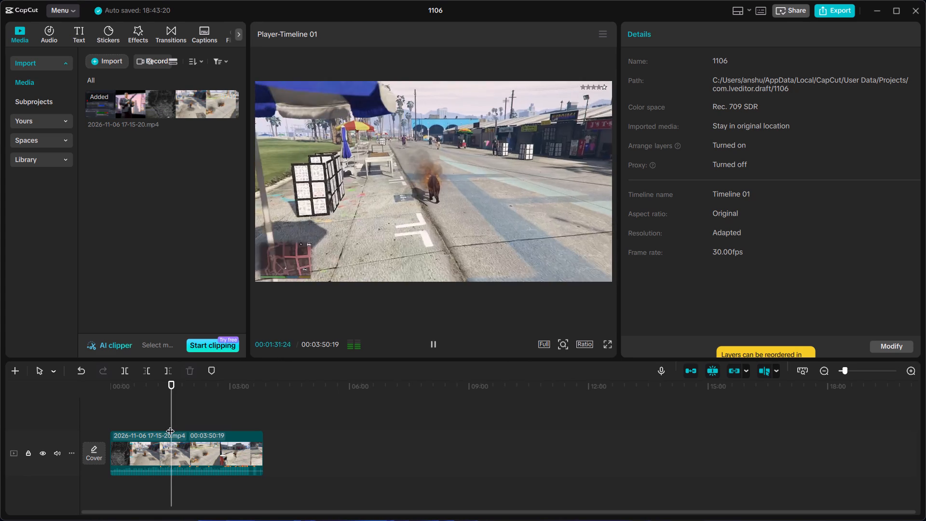
click(173, 426)
key(space)
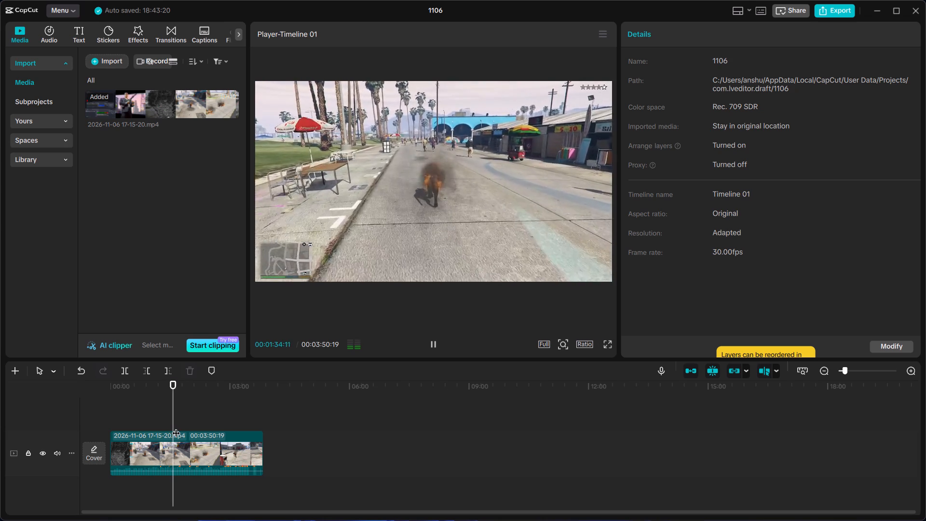
click(175, 423)
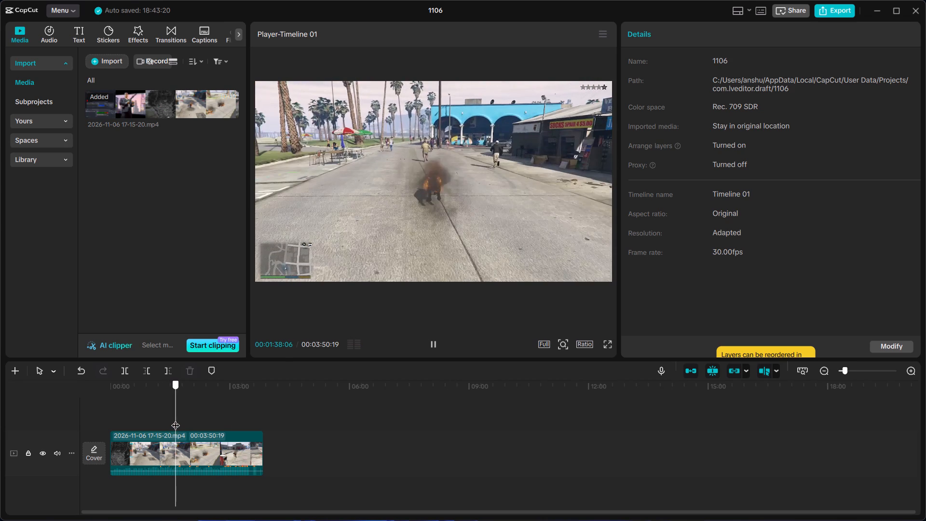
click(176, 441)
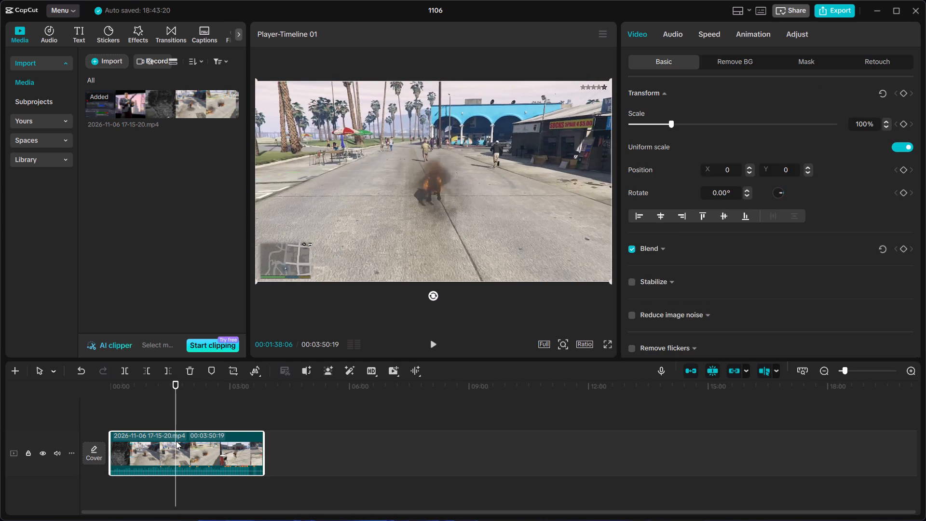
key(ctrl+s)
click(169, 440)
click(193, 368)
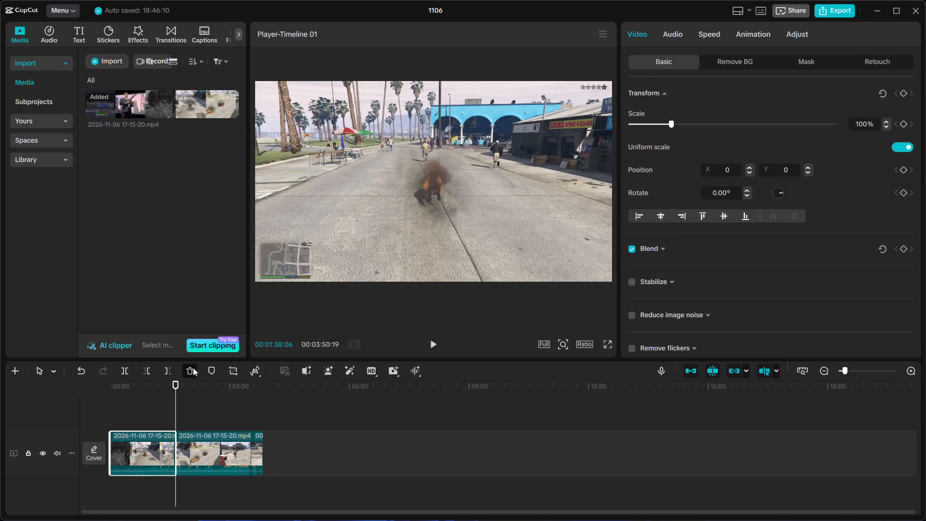
Play the trimmed clip from its beginning to review the new opening.
drag(174, 415, 112, 430)
key(space)
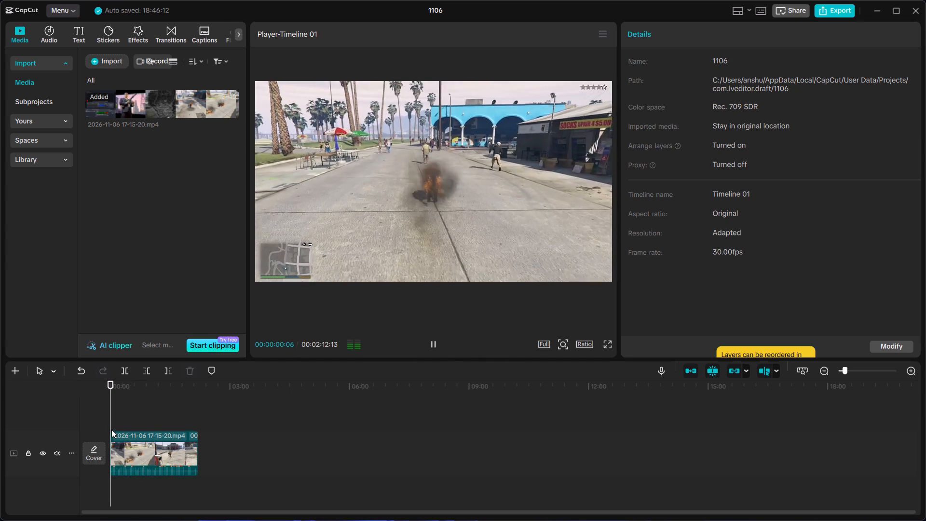
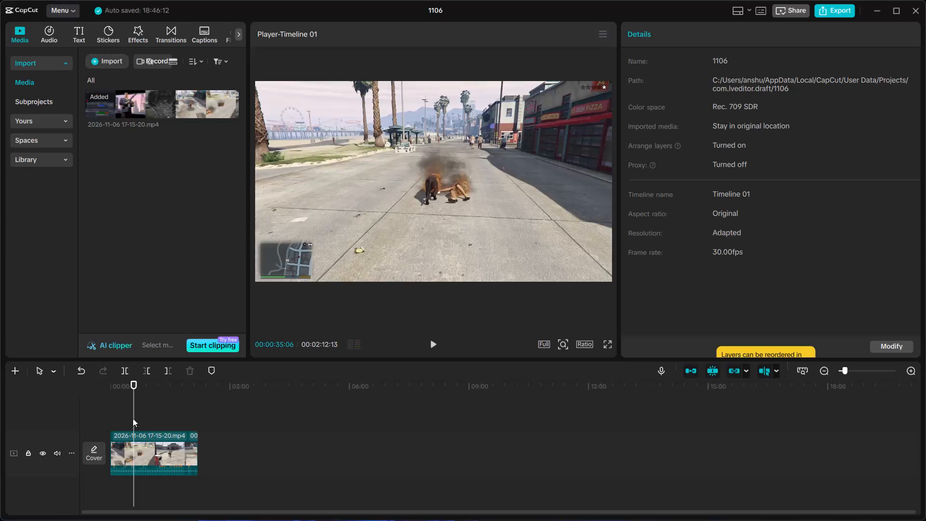
Find the end point at 00:00:38:07 and delete everything after it from the gameplay clip.
key(space)
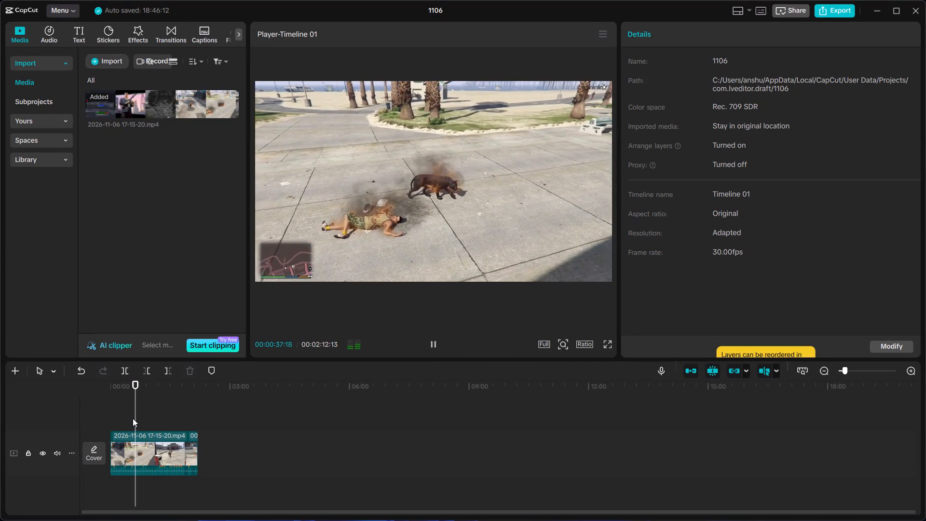
key(space)
click(142, 441)
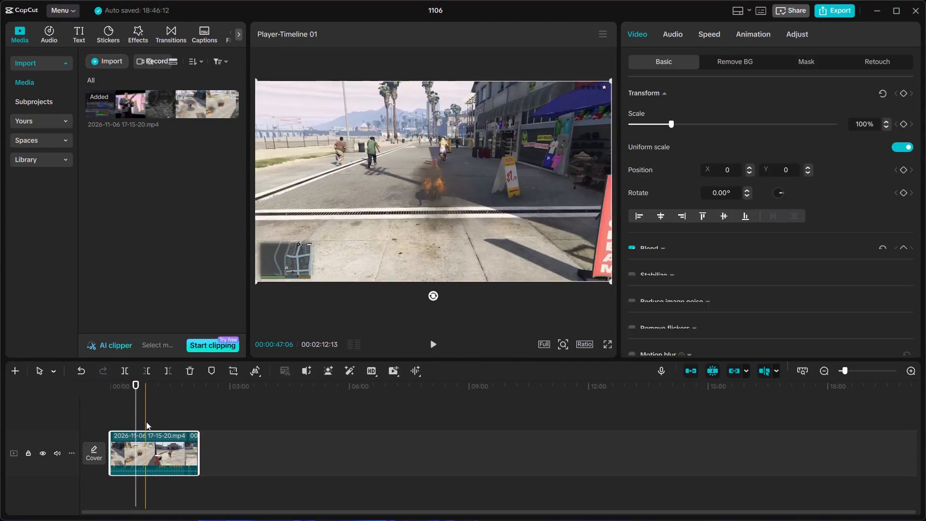
click(163, 370)
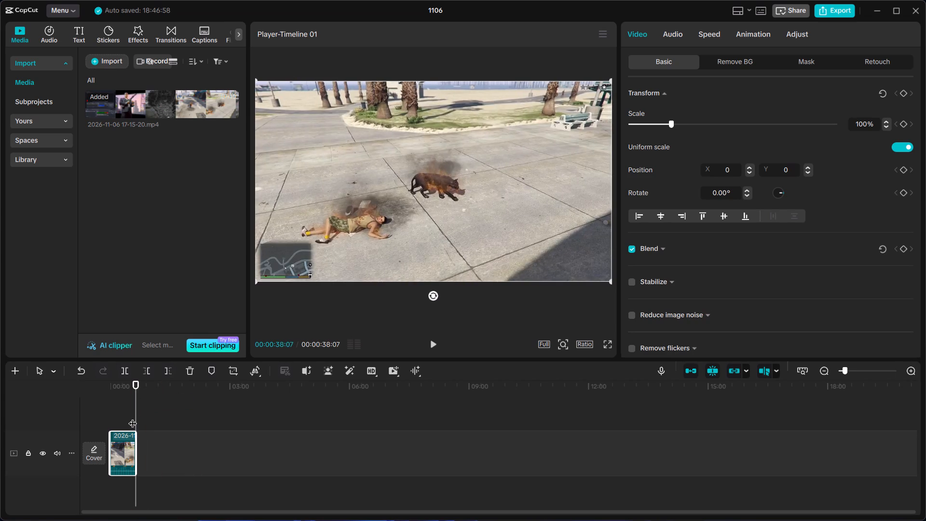
Set the video's aspect ratio to 9:16 for the vertical format.
drag(137, 413, 119, 419)
click(125, 445)
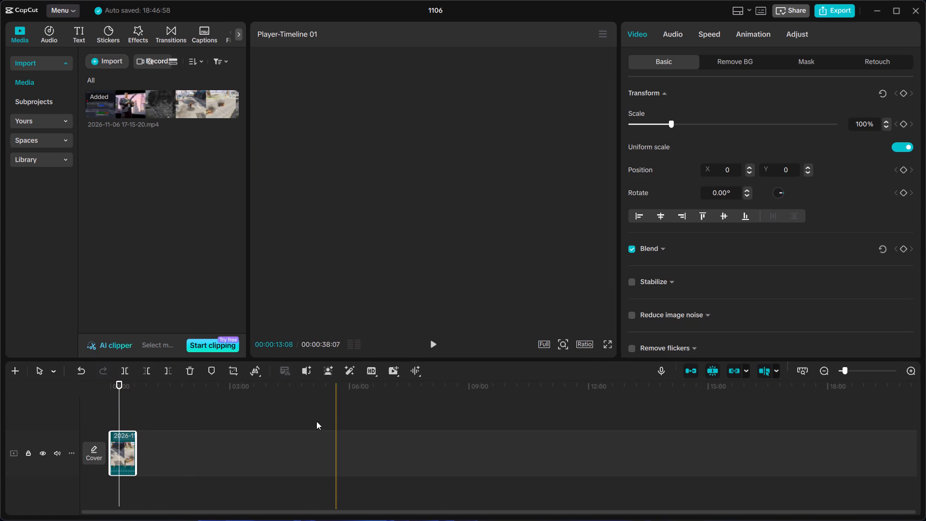
click(587, 344)
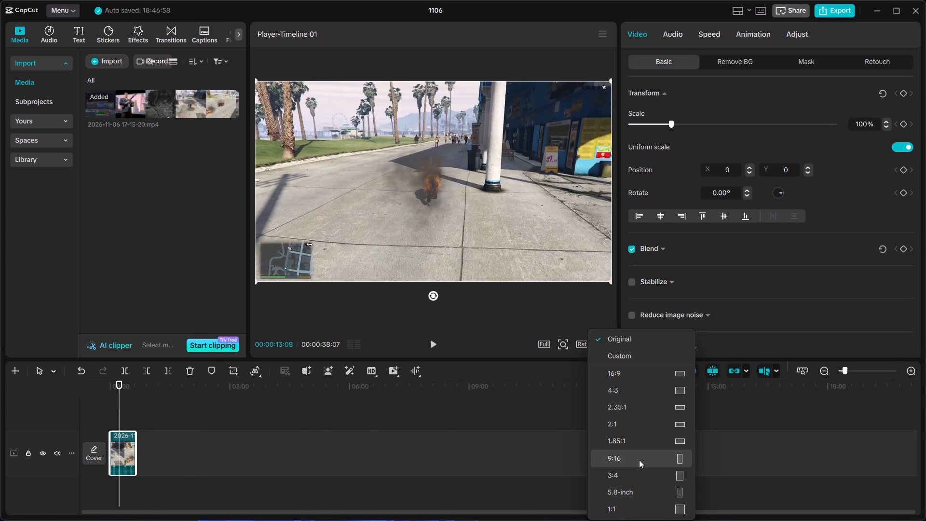
click(639, 460)
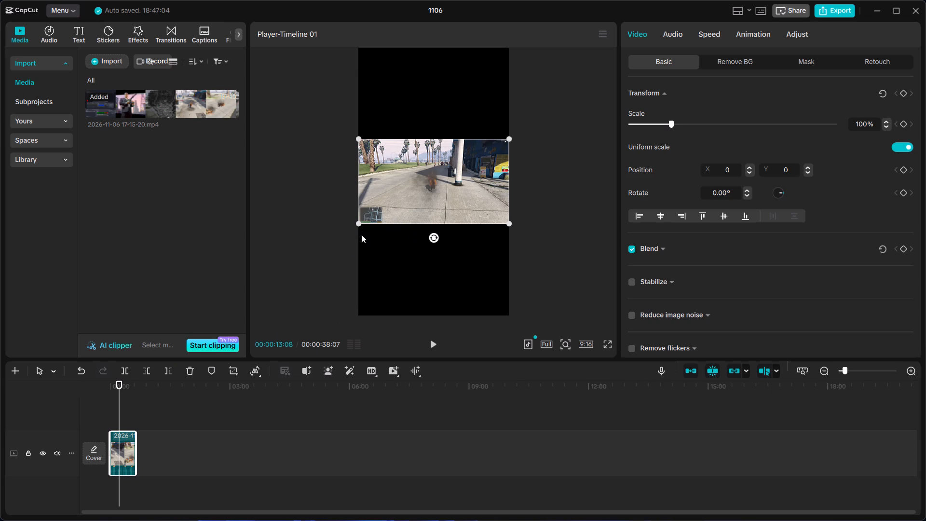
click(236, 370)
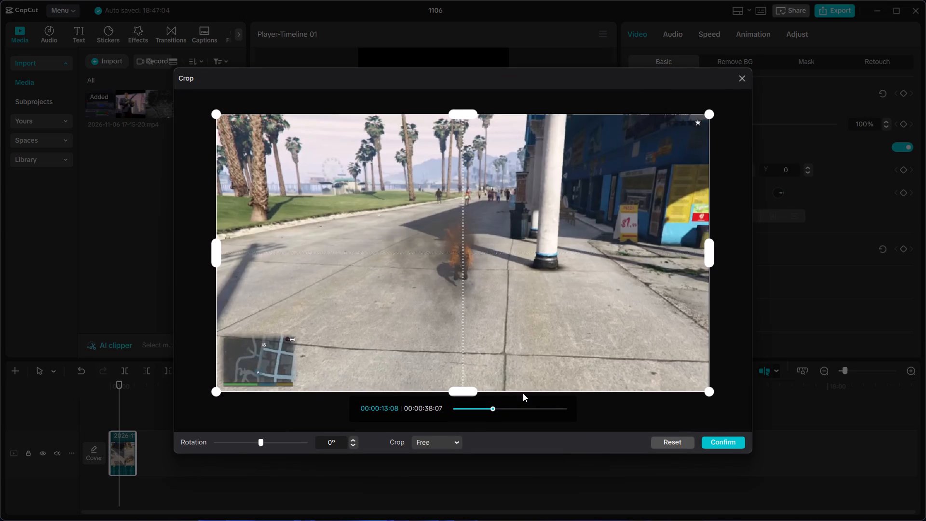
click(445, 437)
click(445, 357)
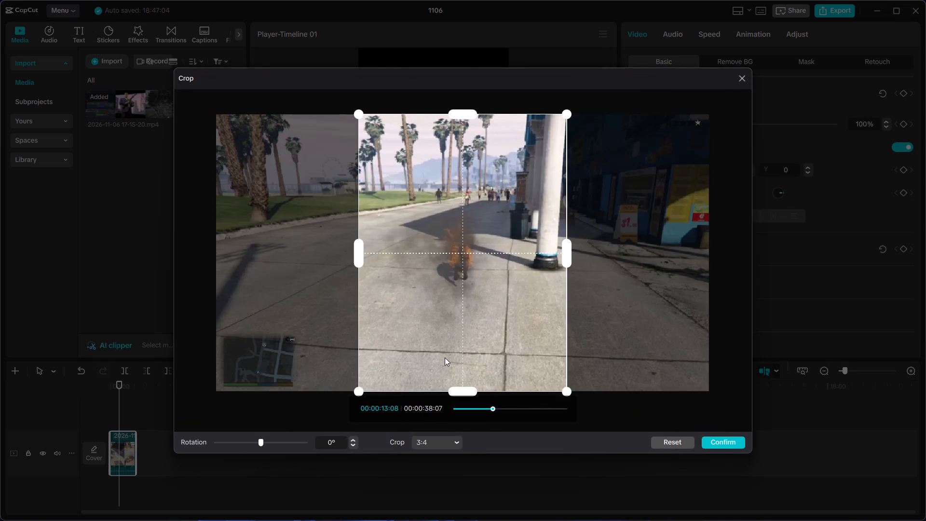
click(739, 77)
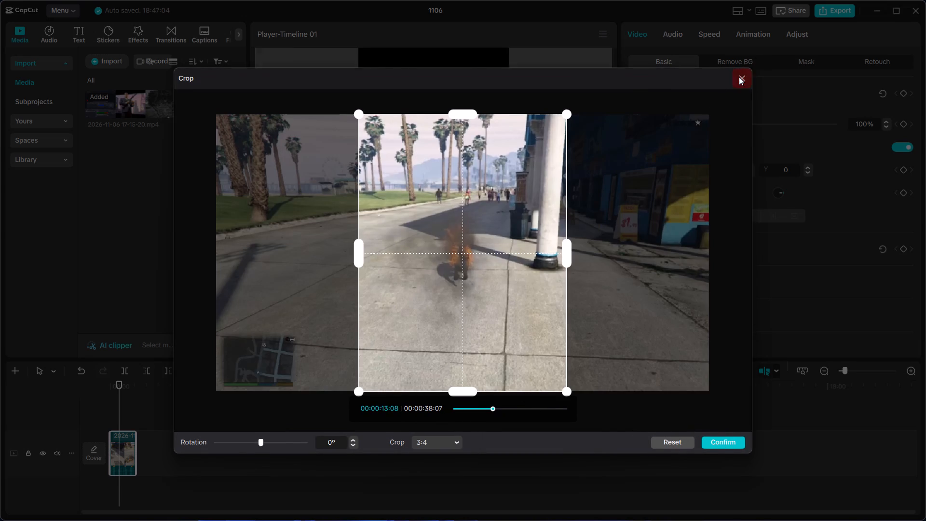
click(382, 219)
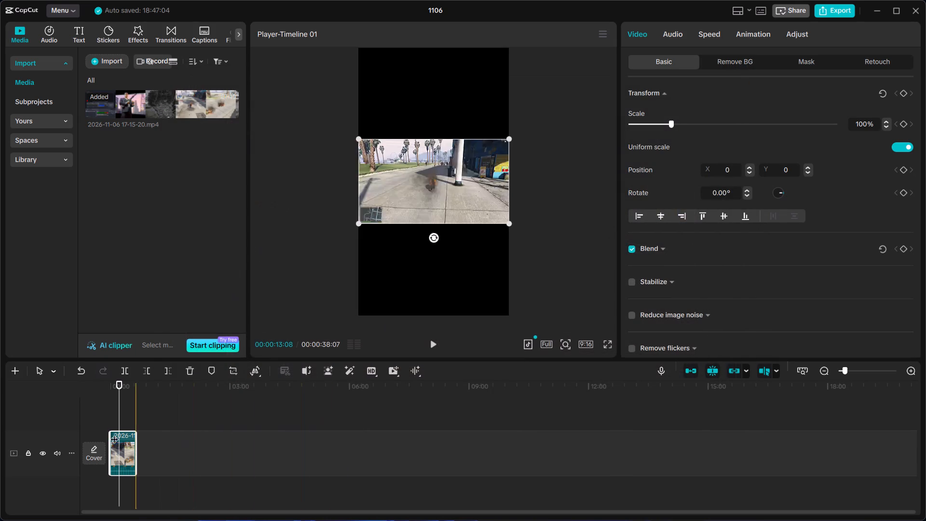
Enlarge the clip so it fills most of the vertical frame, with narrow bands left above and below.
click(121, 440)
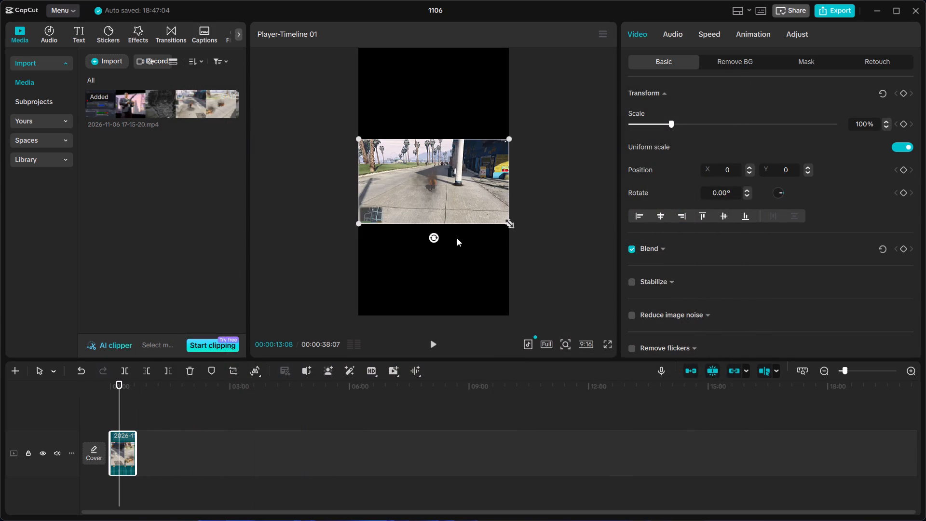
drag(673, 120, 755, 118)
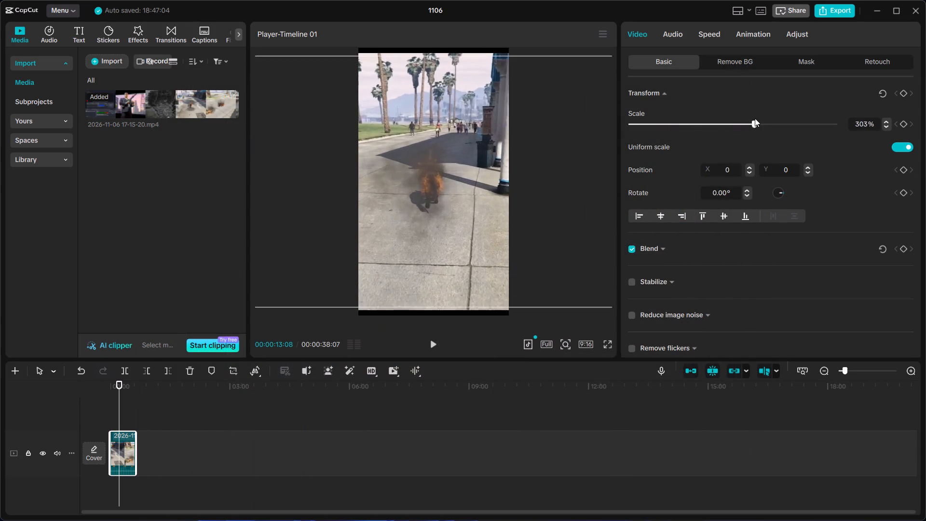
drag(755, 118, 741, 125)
Fill the canvas behind the clip with the lightest Blur background and preview it from the beginning.
scroll(740, 249, down, 7)
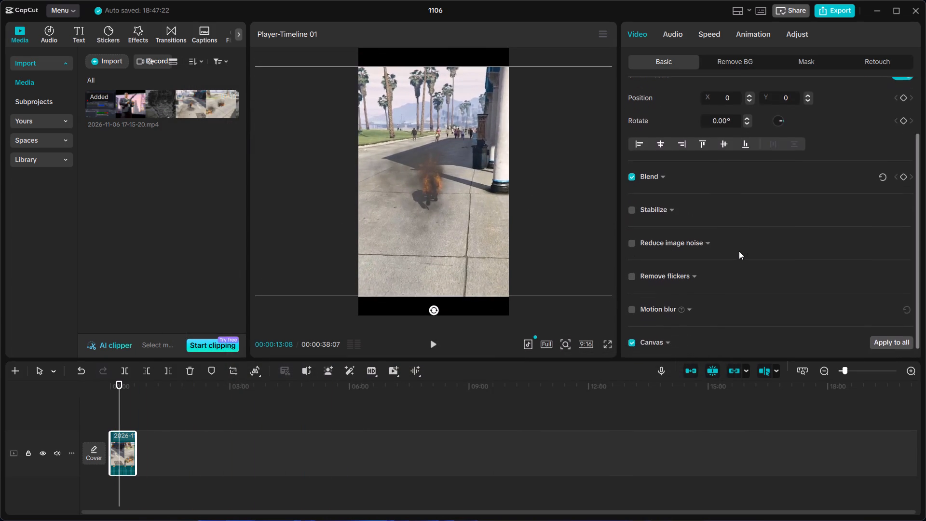
scroll(739, 251, down, 4)
click(662, 328)
scroll(662, 328, down, 6)
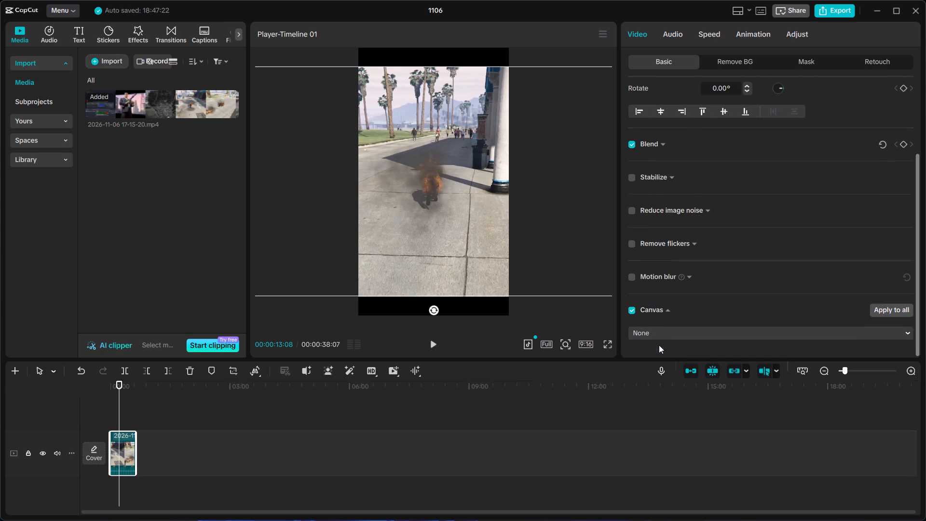
click(663, 333)
scroll(665, 341, down, 3)
click(662, 371)
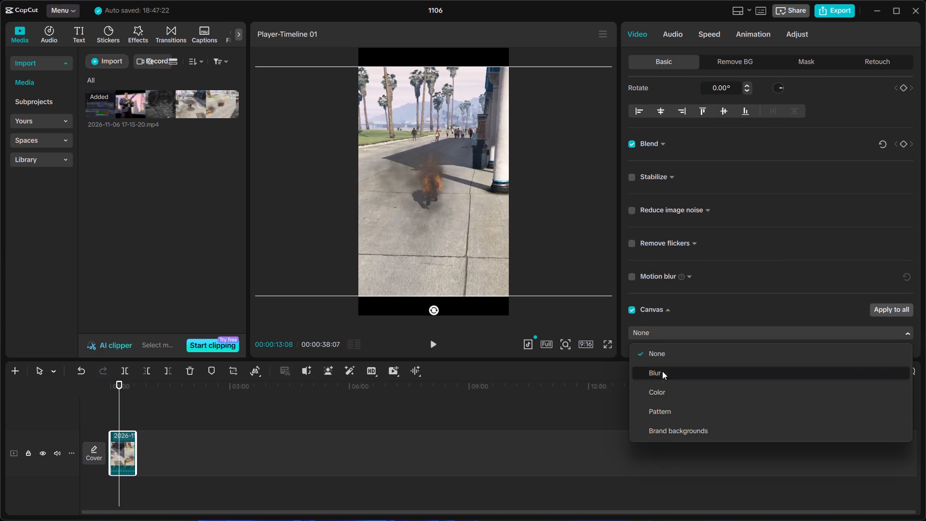
scroll(676, 337, down, 6)
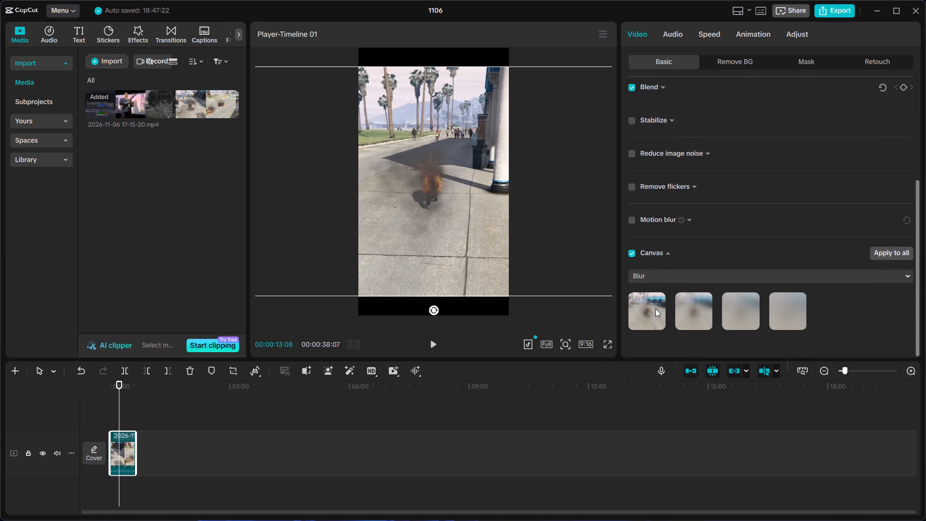
click(655, 309)
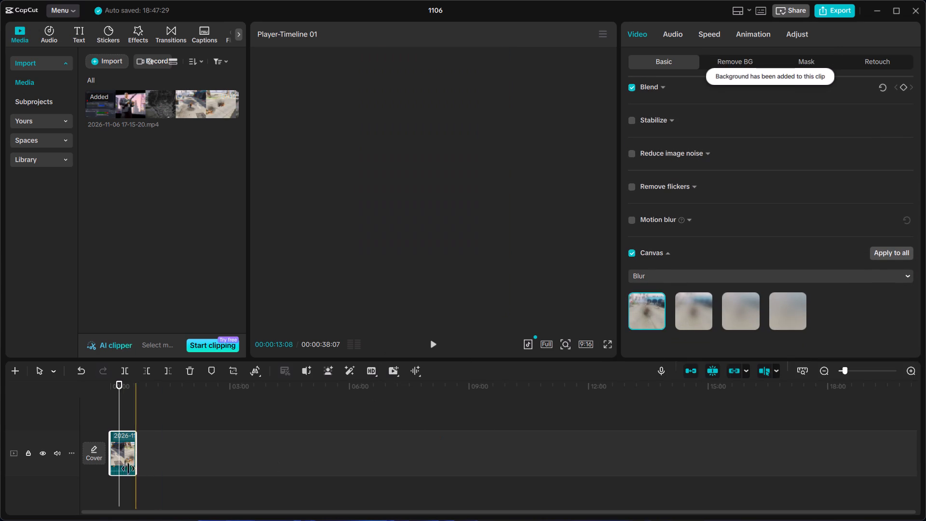
drag(118, 406, 111, 409)
key(space)
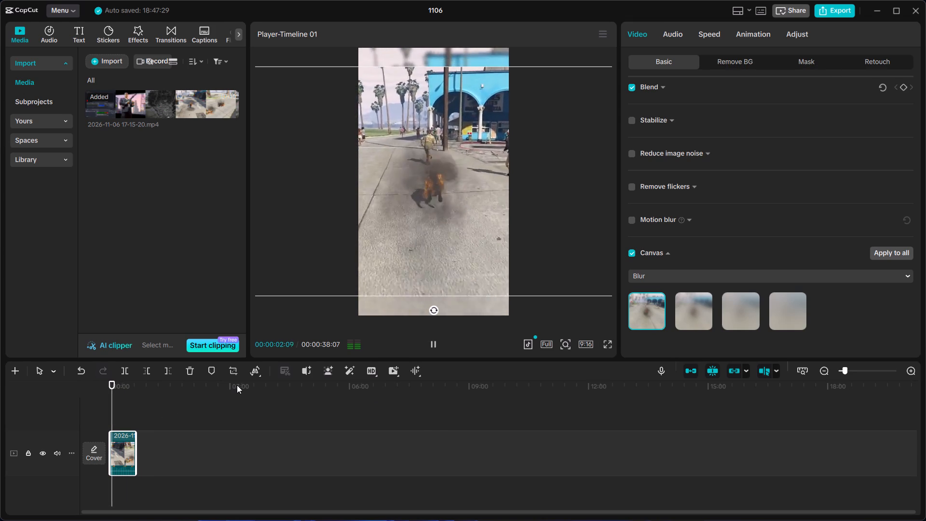
key(space)
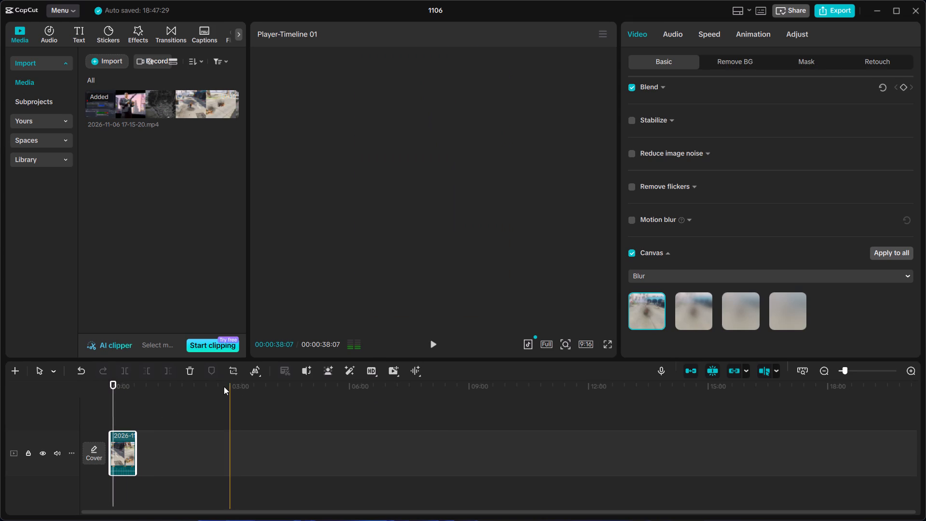
Apply the HD quality enhancement with stabilization to the clip.
click(127, 443)
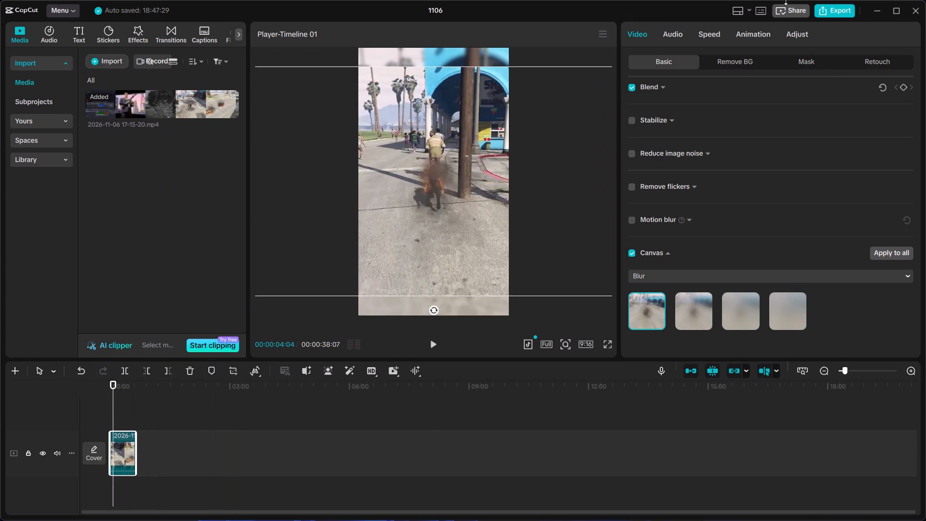
click(799, 36)
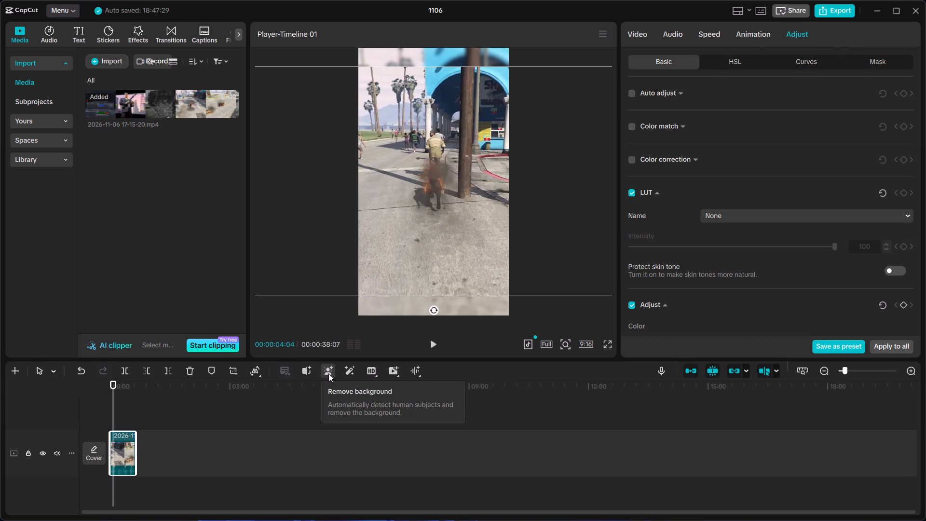
click(373, 372)
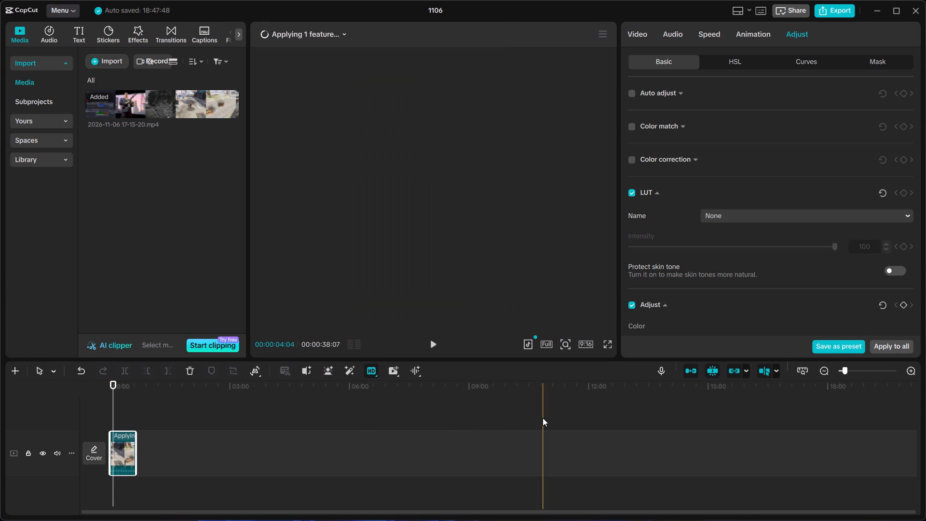
Preview the clip's opening, turn on Auto adjust and set its intensity to 58.
drag(115, 421, 115, 420)
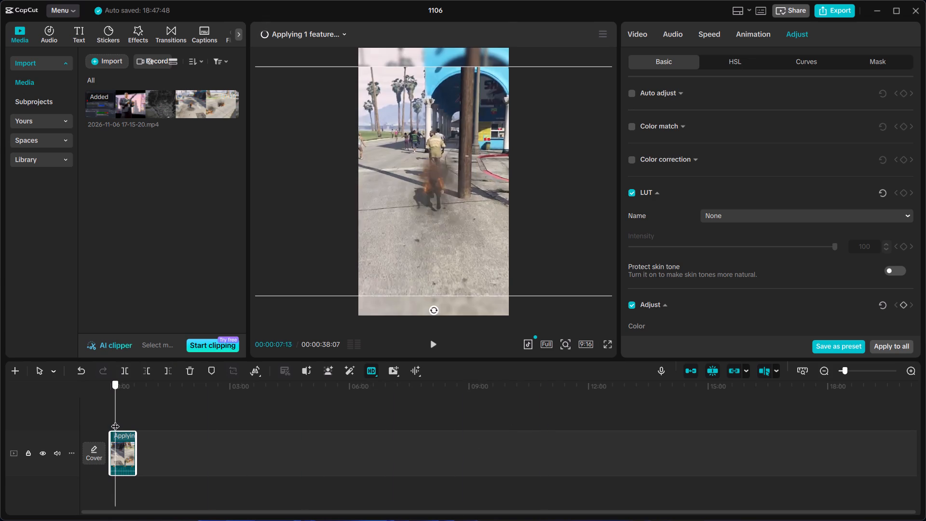
drag(115, 420, 106, 420)
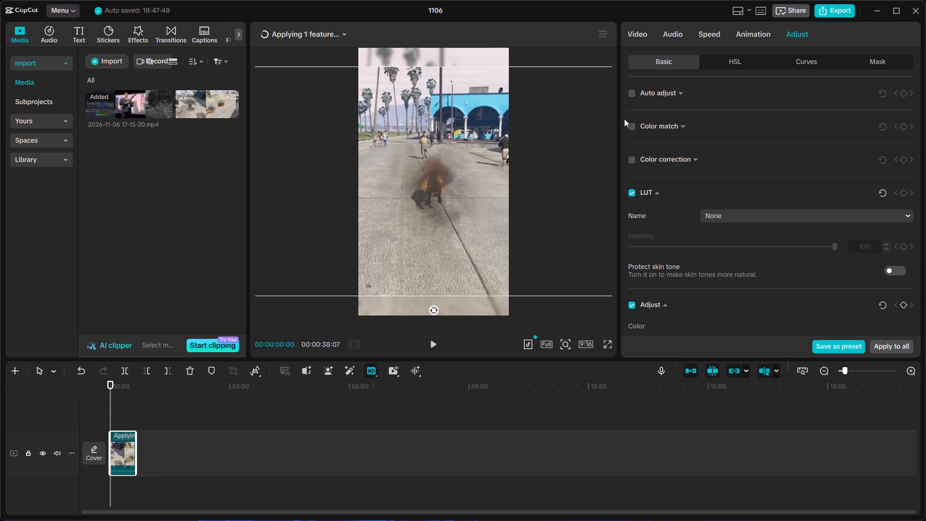
key(space)
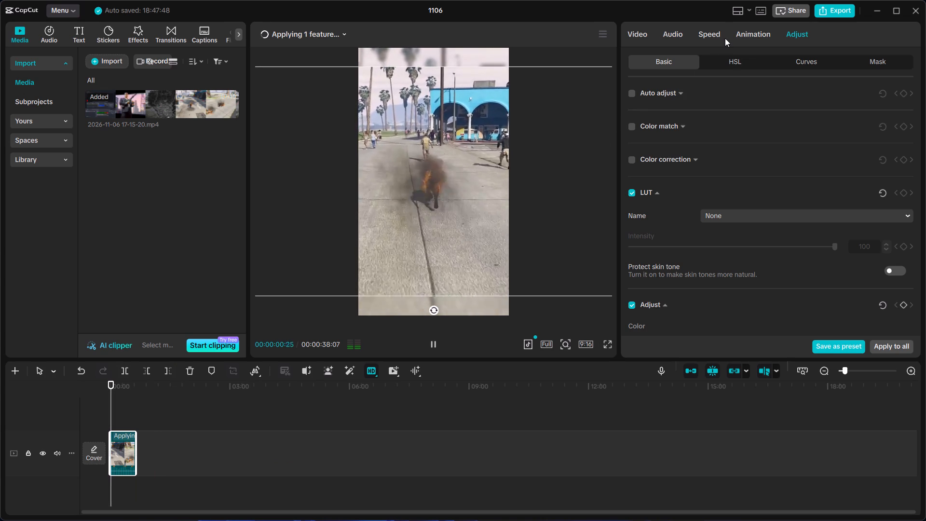
key(space)
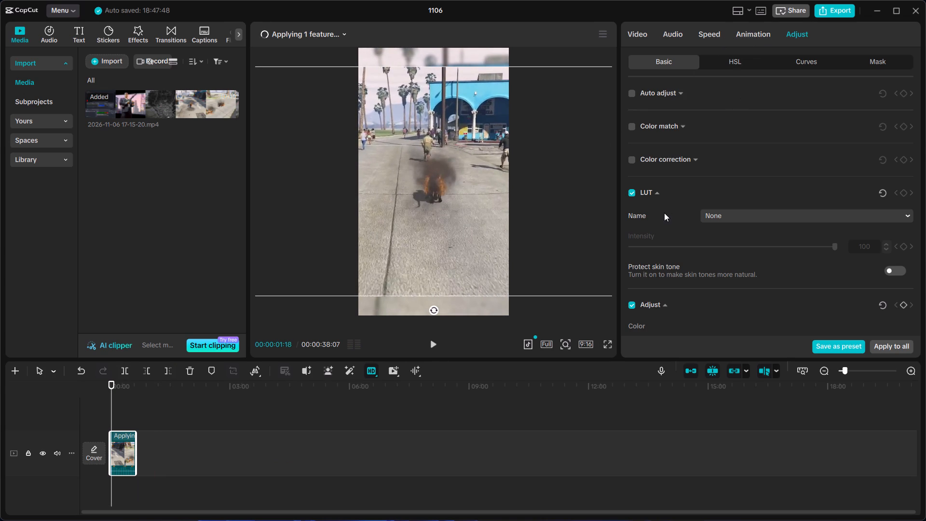
scroll(663, 216, up, 5)
click(631, 96)
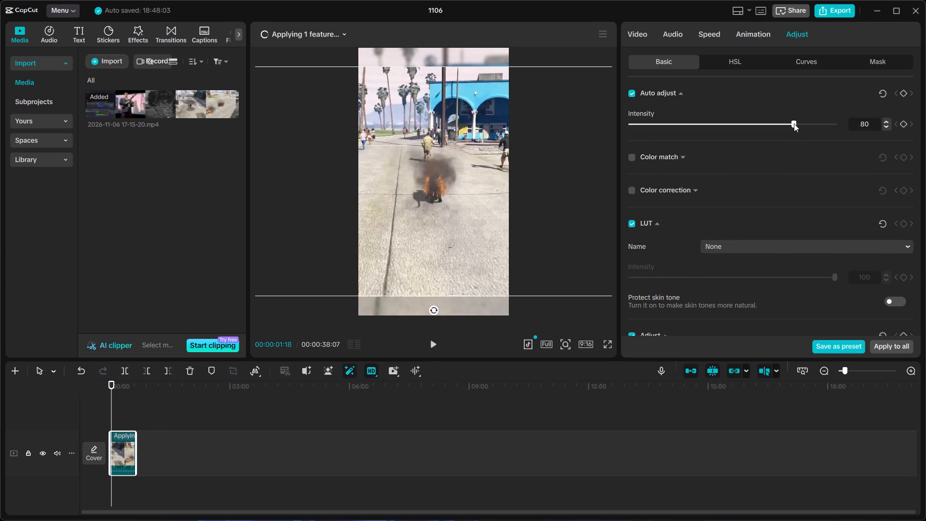
drag(794, 123, 748, 137)
Play the adjusted clip full screen up to about 00:00:17 to review the picture and the blurred bands.
key(space)
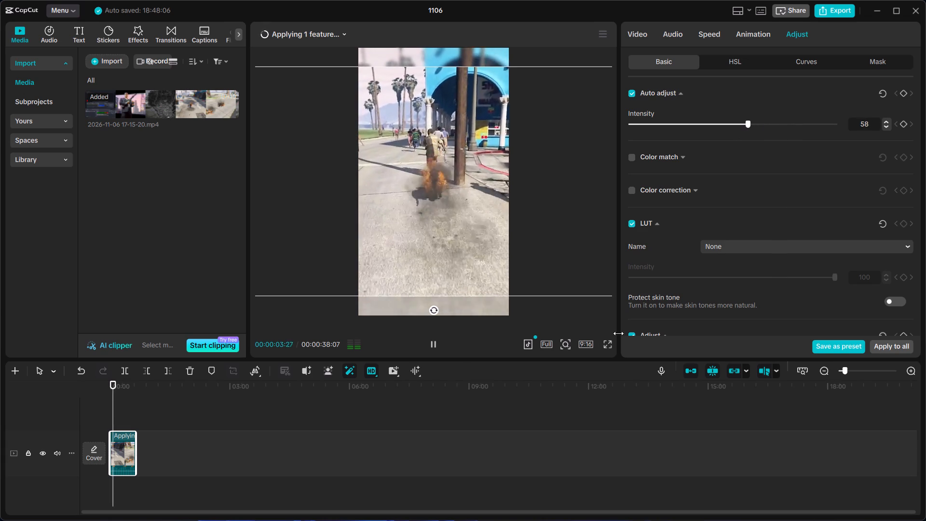
click(602, 341)
click(607, 343)
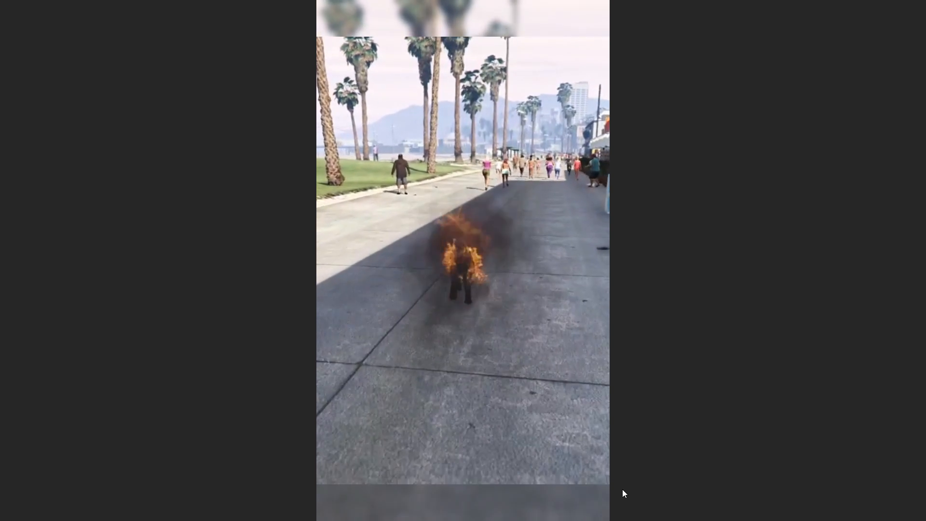
click(614, 512)
click(624, 469)
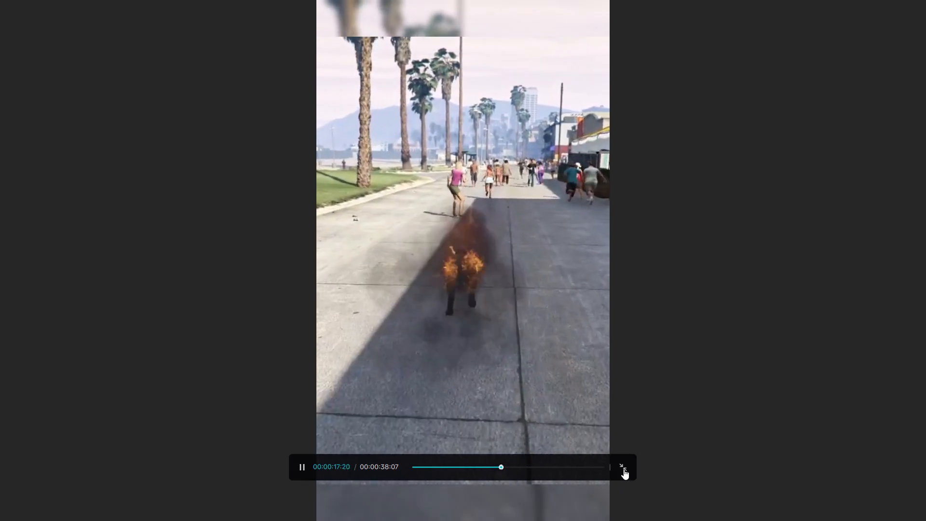
key(space)
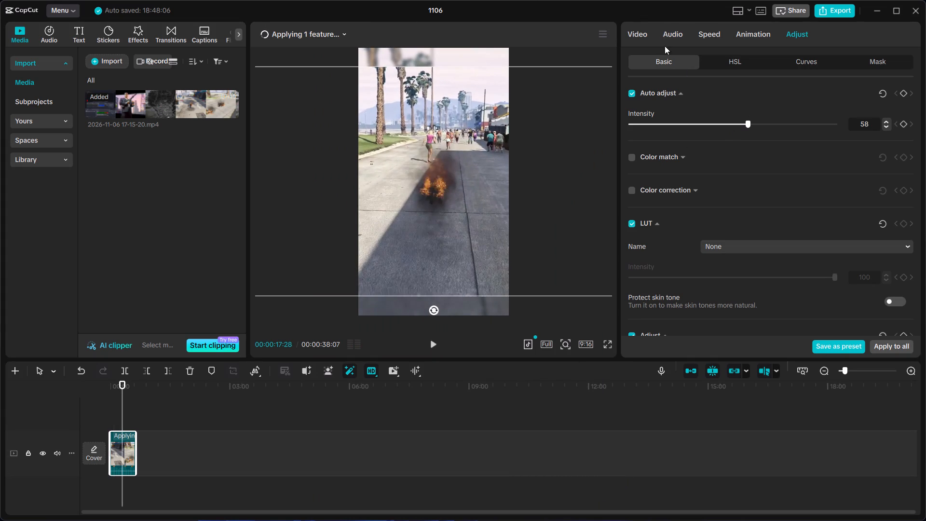
Set the clip's scale to 248% and shift it slightly upward to a Y position of about 86, keeping X at 0.
click(647, 31)
drag(740, 127, 730, 130)
drag(544, 236, 542, 228)
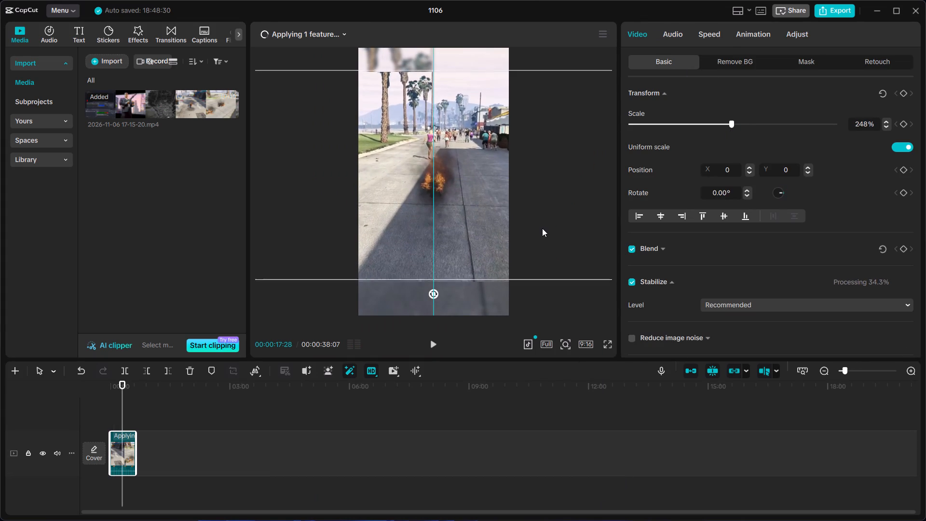
drag(542, 228, 541, 230)
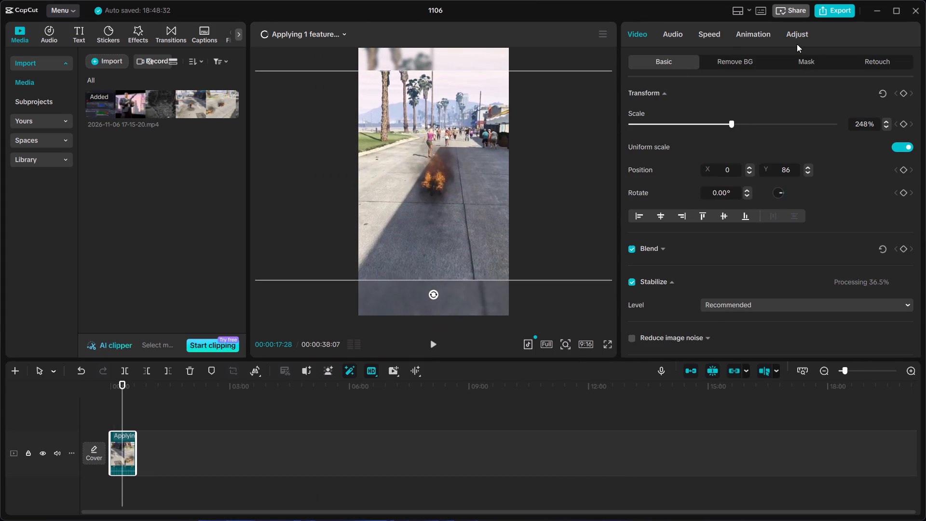
Turn off the HD visual enhancement on the clip so that Stabilize is no longer applied.
click(797, 34)
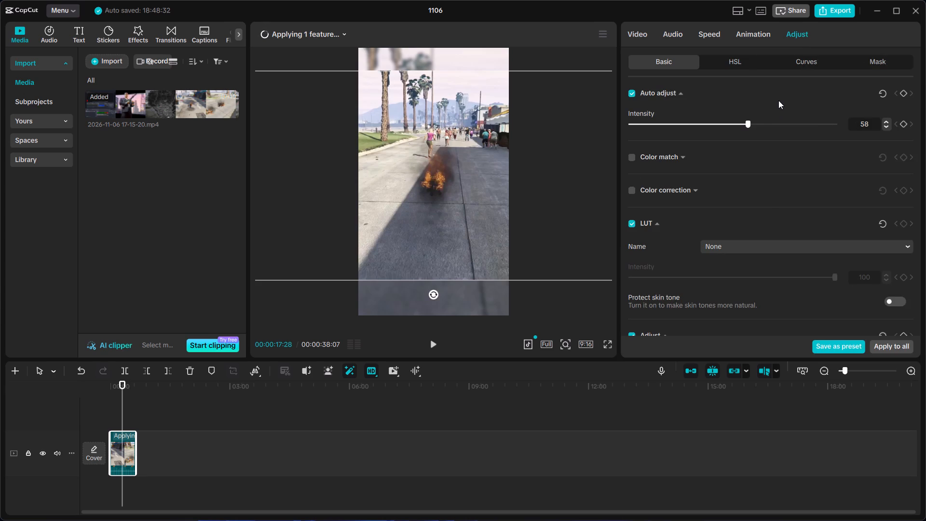
scroll(791, 122, down, 1)
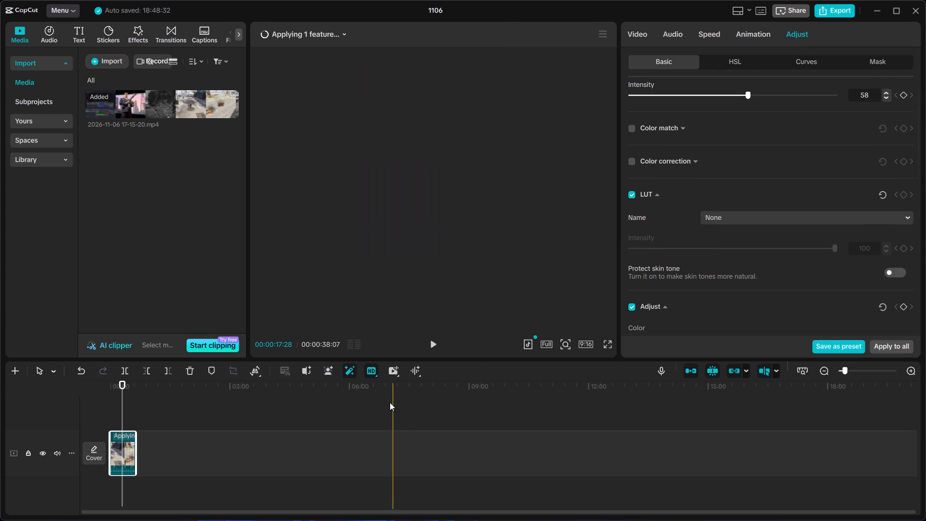
click(373, 370)
click(373, 370)
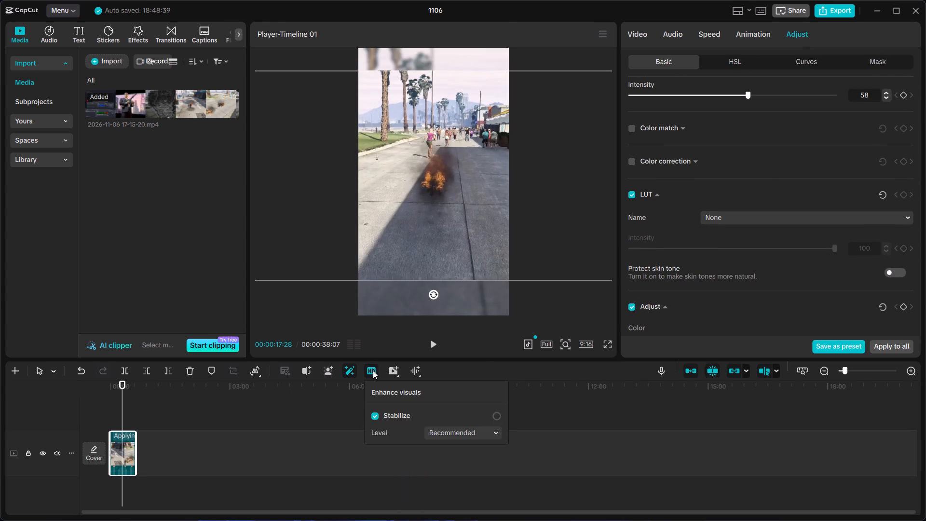
click(373, 370)
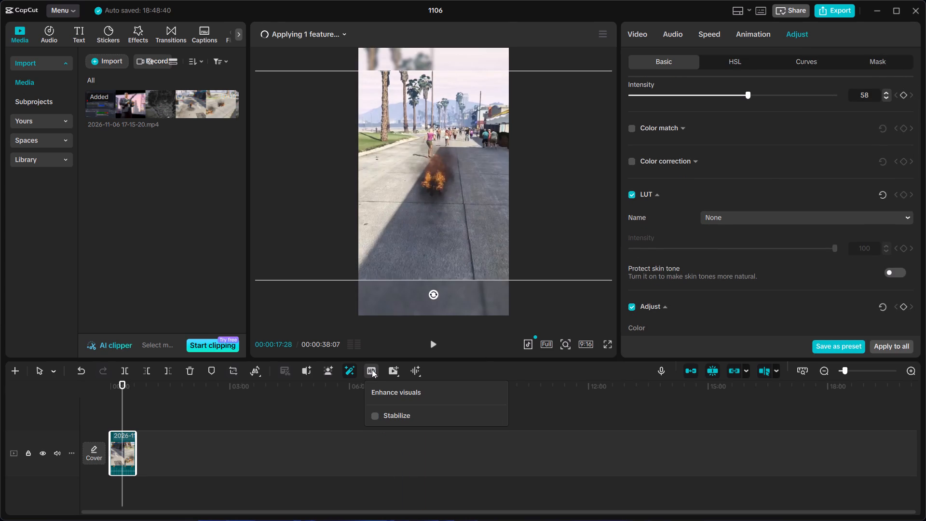
Play the clip full screen from about 00:00:17 through to its end to review the unstabilized picture, and leave full screen.
key(space)
click(606, 343)
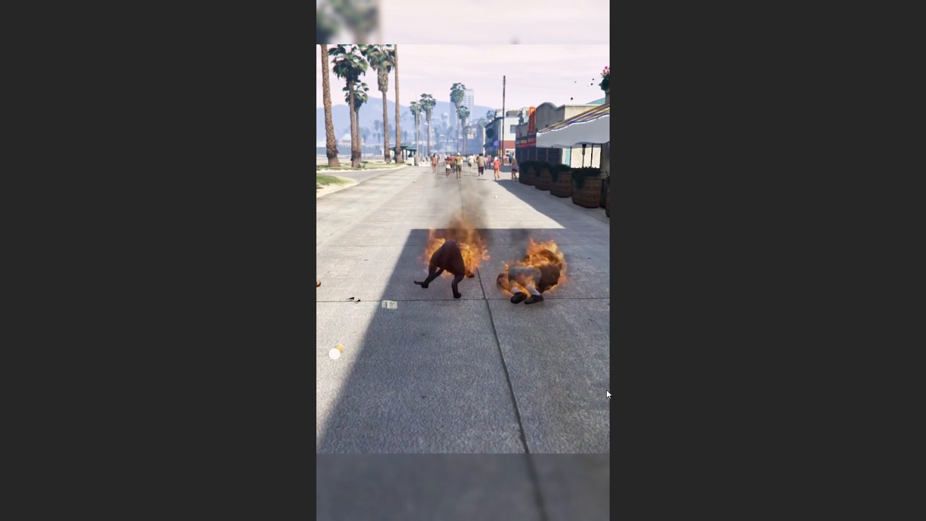
click(603, 503)
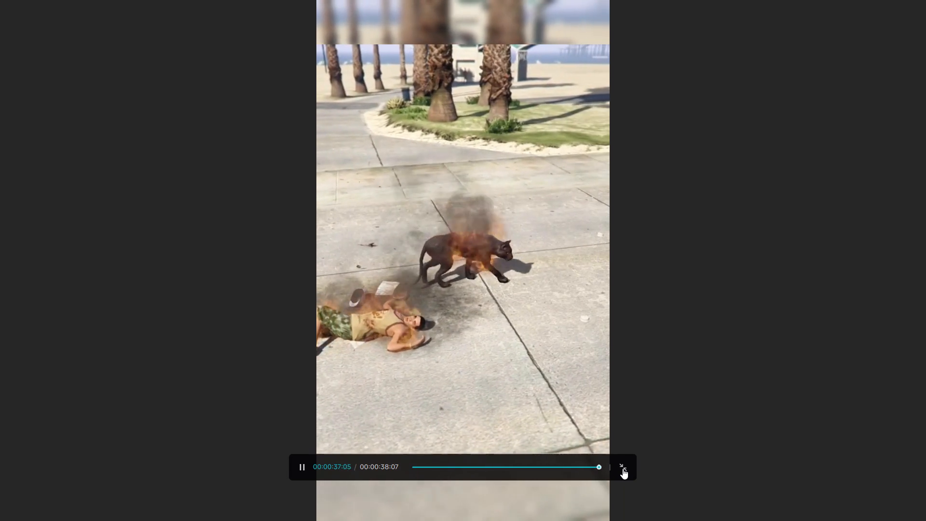
click(623, 468)
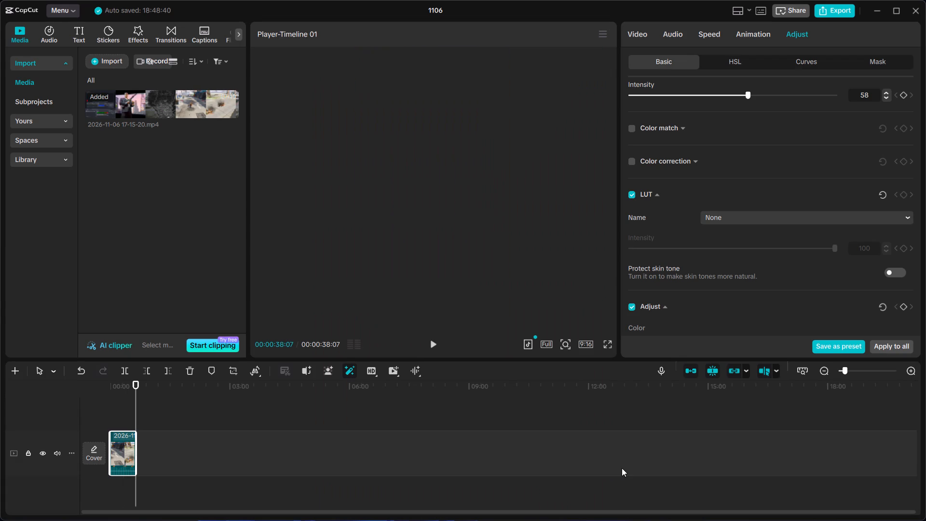
Return the playhead to the start of the timeline and preview about the first second of the clip.
drag(134, 401, 103, 405)
key(space)
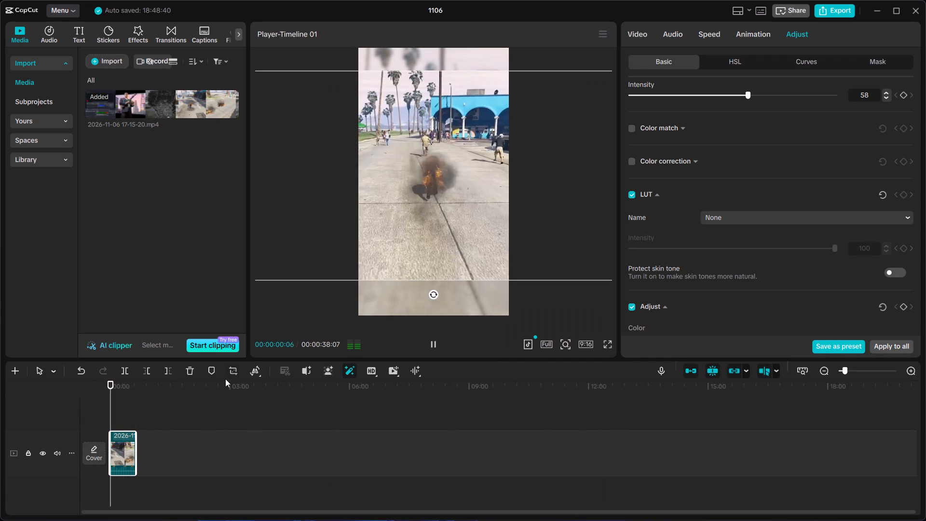
key(space)
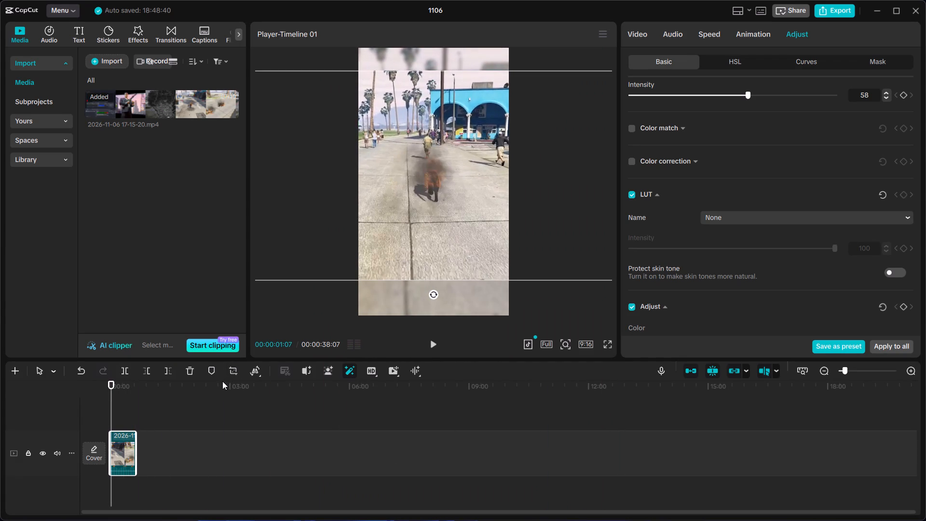
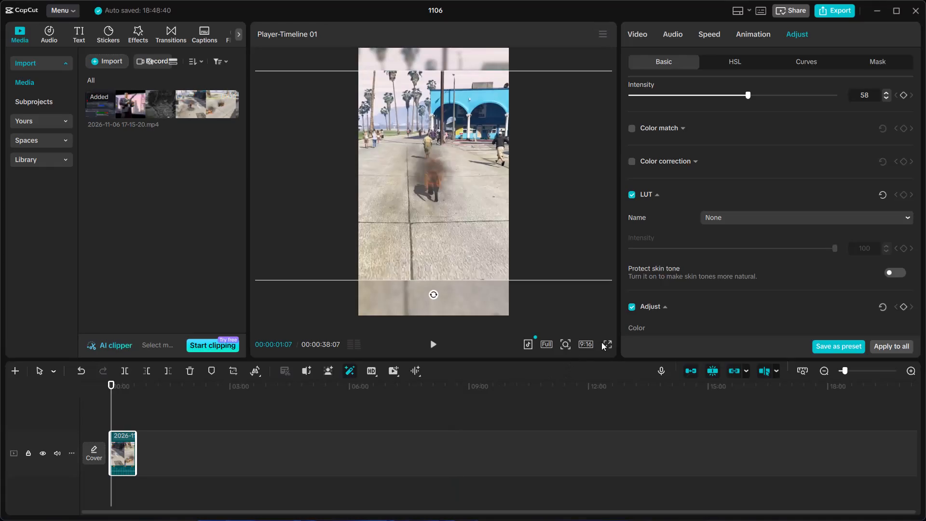
Examine the clip full screen by scrubbing forward to about 00:00:37 and back to about 00:00:09, checking the framing and picture.
click(607, 346)
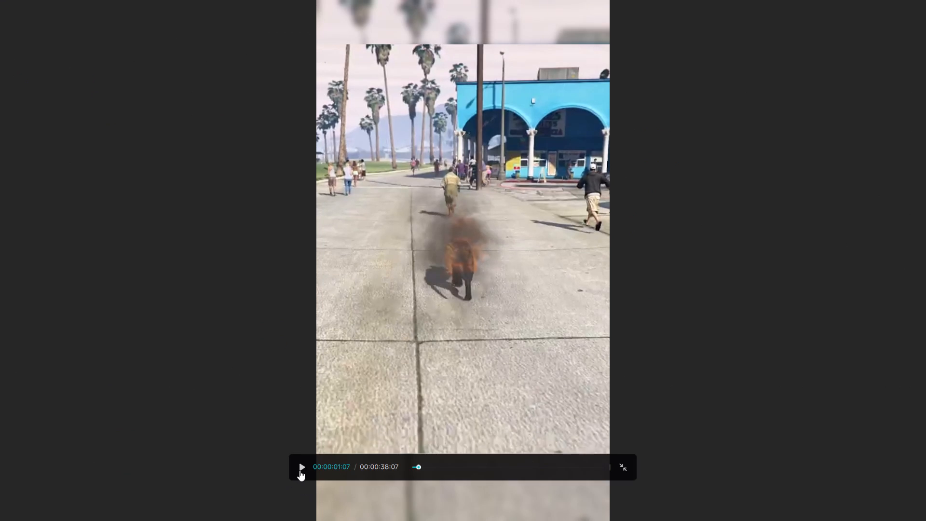
drag(421, 467, 445, 463)
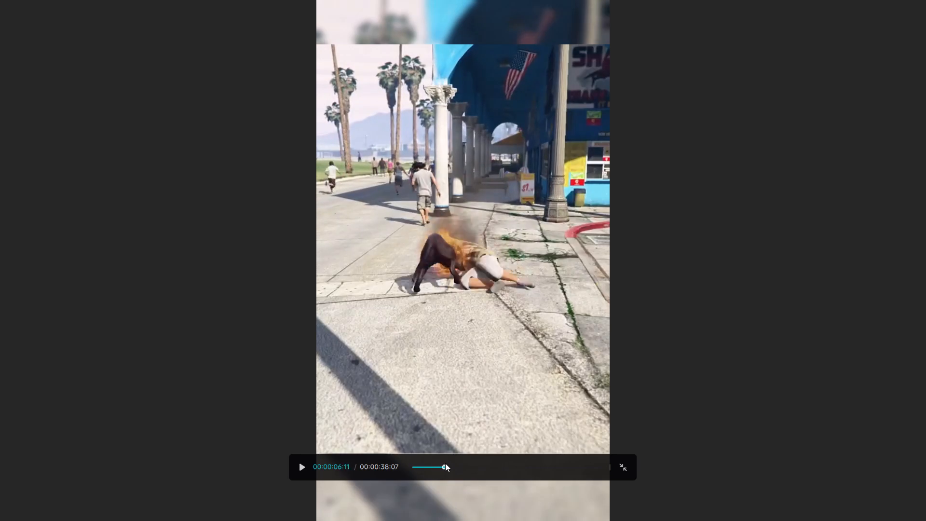
drag(445, 463, 484, 463)
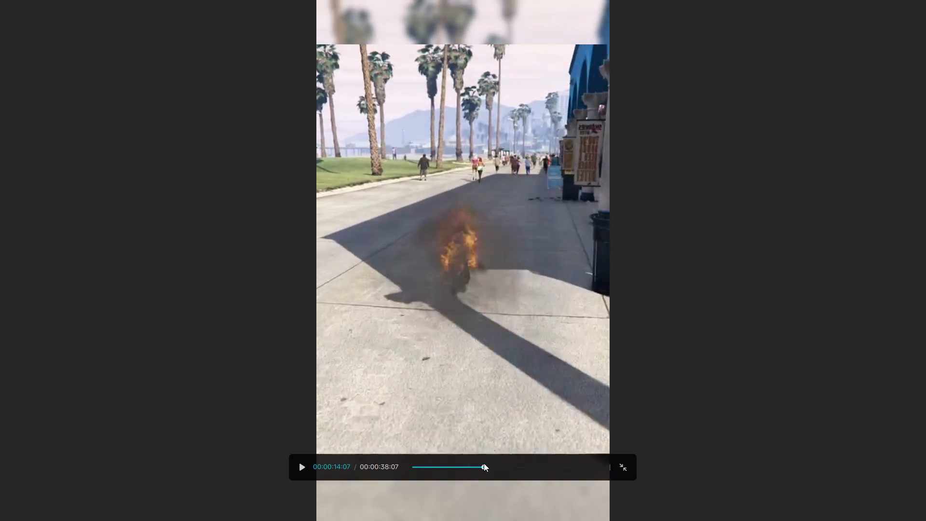
drag(484, 463, 525, 460)
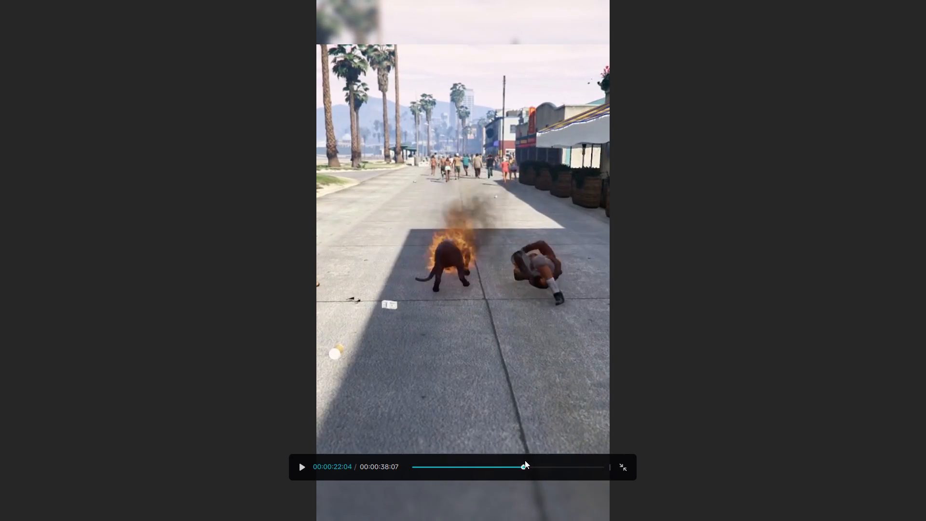
drag(525, 460, 579, 463)
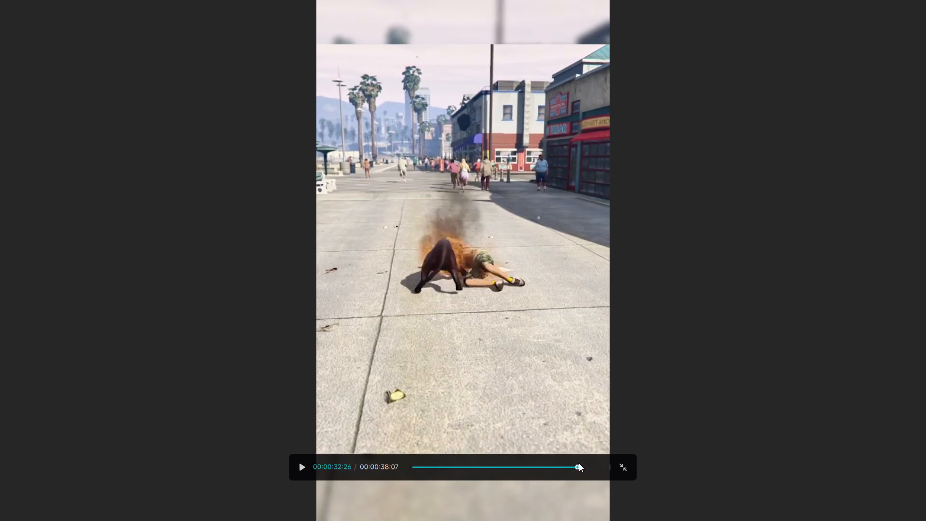
drag(579, 463, 598, 475)
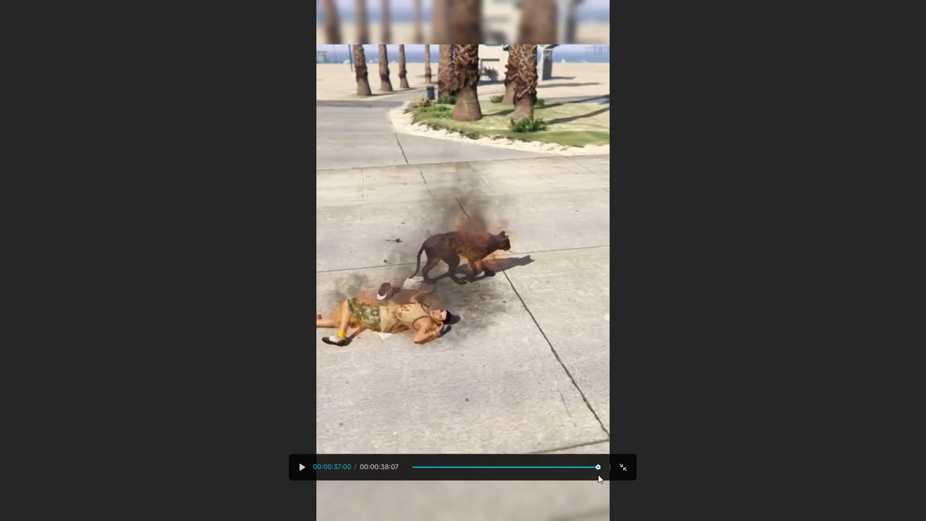
drag(598, 475, 505, 480)
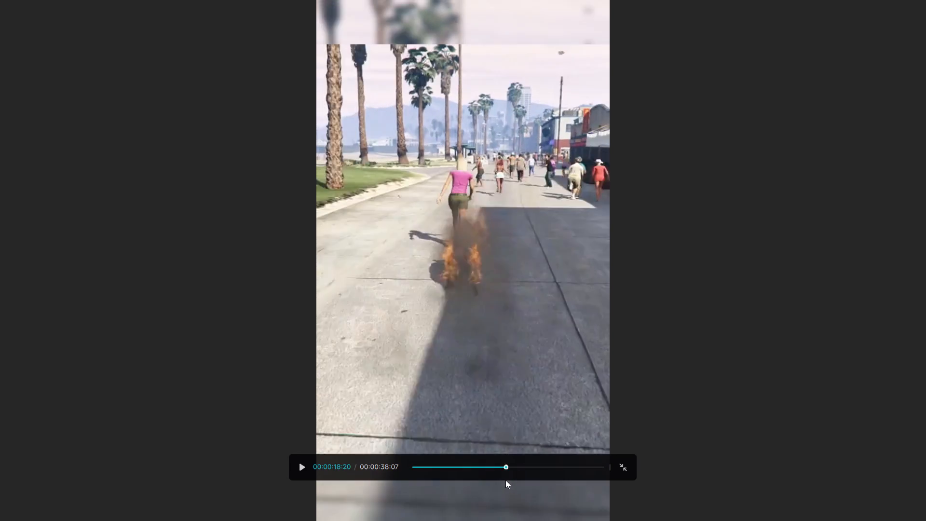
drag(505, 480, 449, 482)
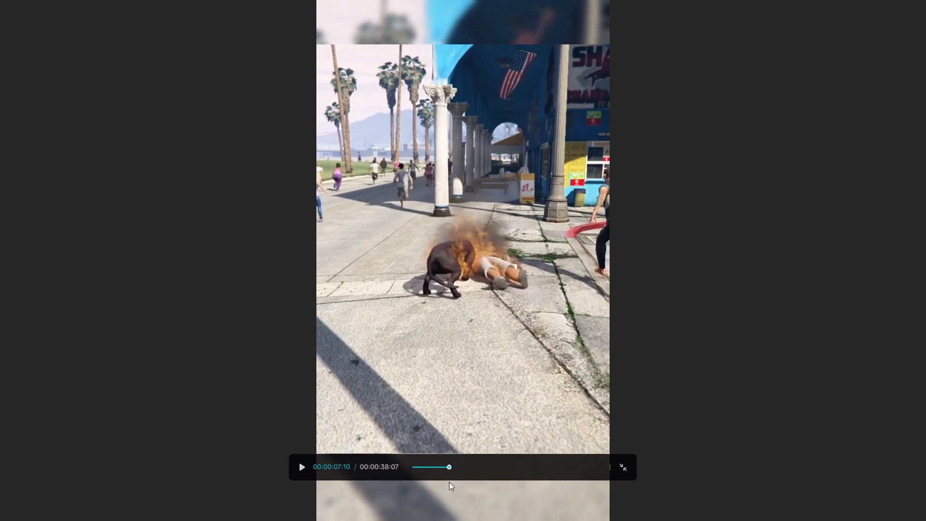
drag(449, 482, 457, 481)
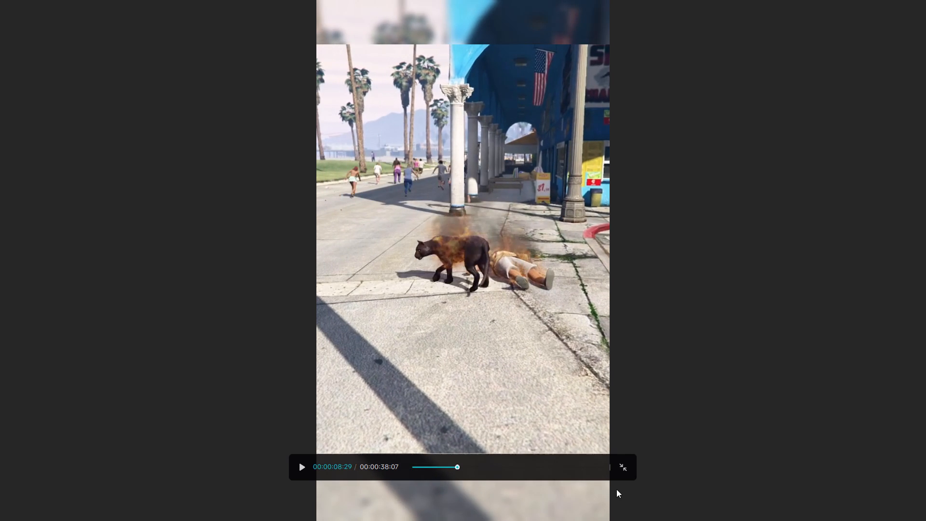
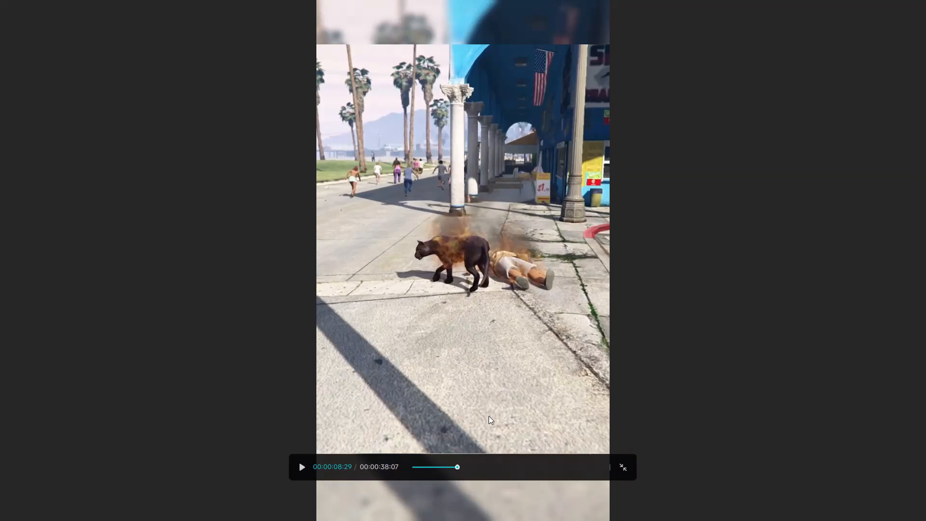
Play the clip full screen from about 00:00:09 to its end, checking the colours, and leave full screen.
click(299, 464)
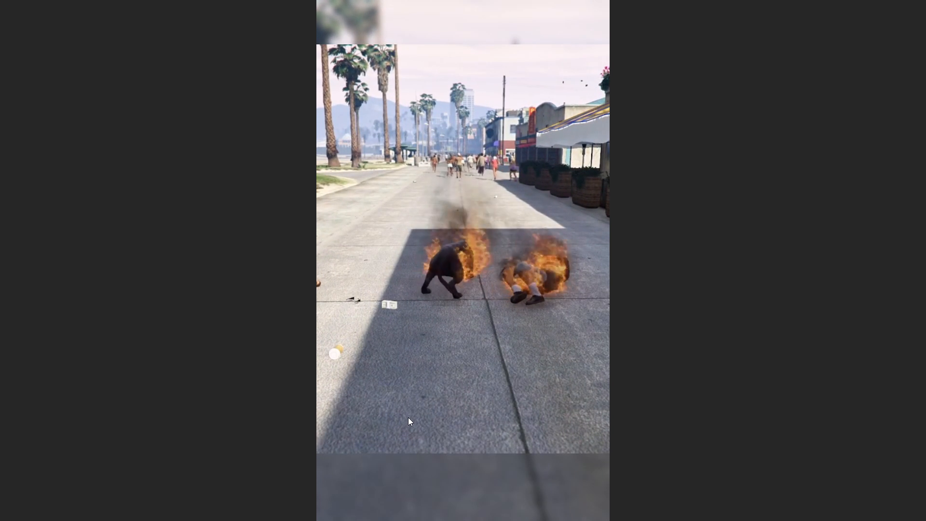
click(408, 417)
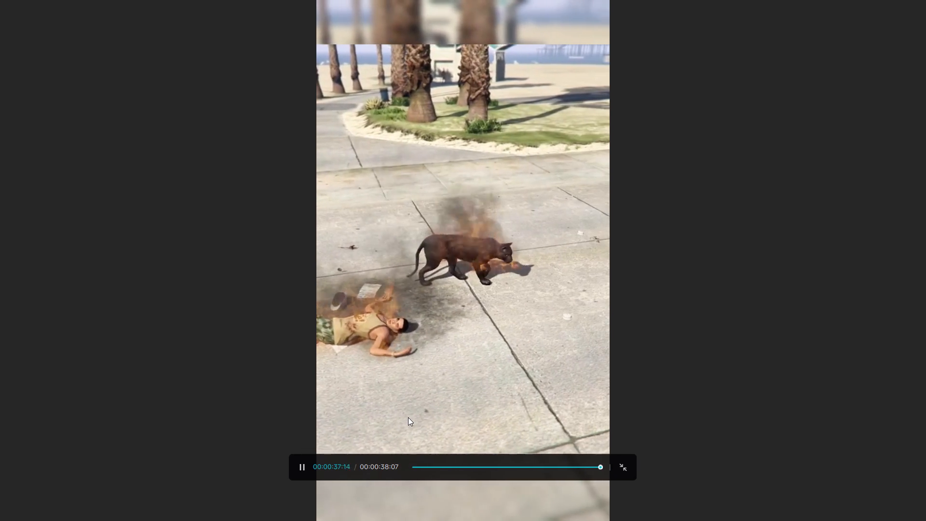
click(408, 417)
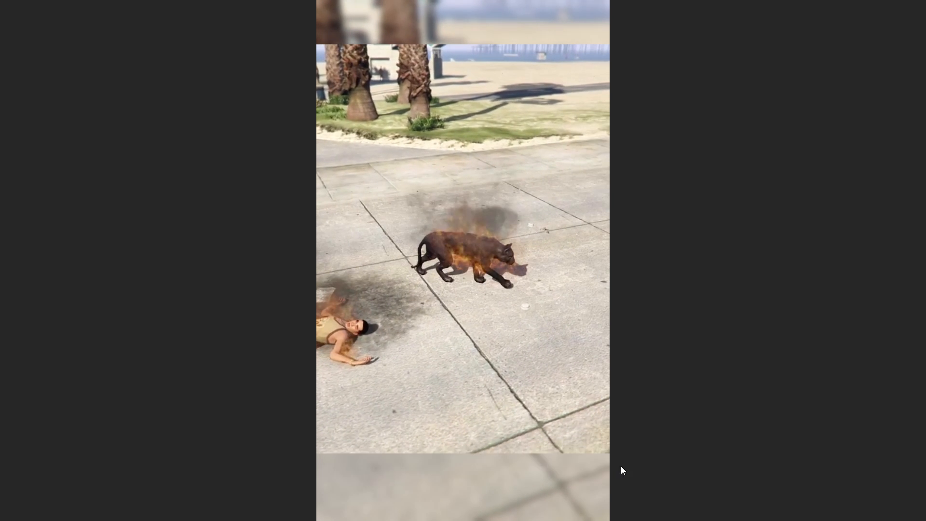
click(621, 466)
click(620, 466)
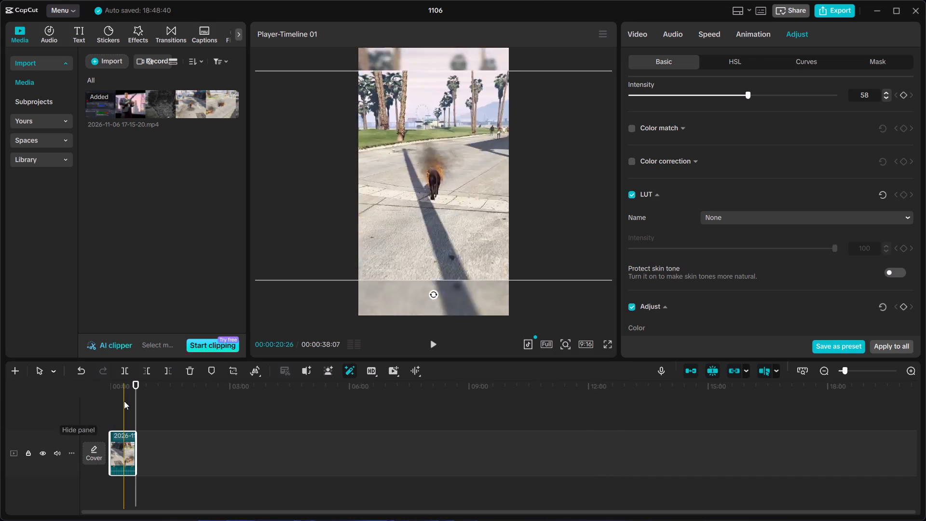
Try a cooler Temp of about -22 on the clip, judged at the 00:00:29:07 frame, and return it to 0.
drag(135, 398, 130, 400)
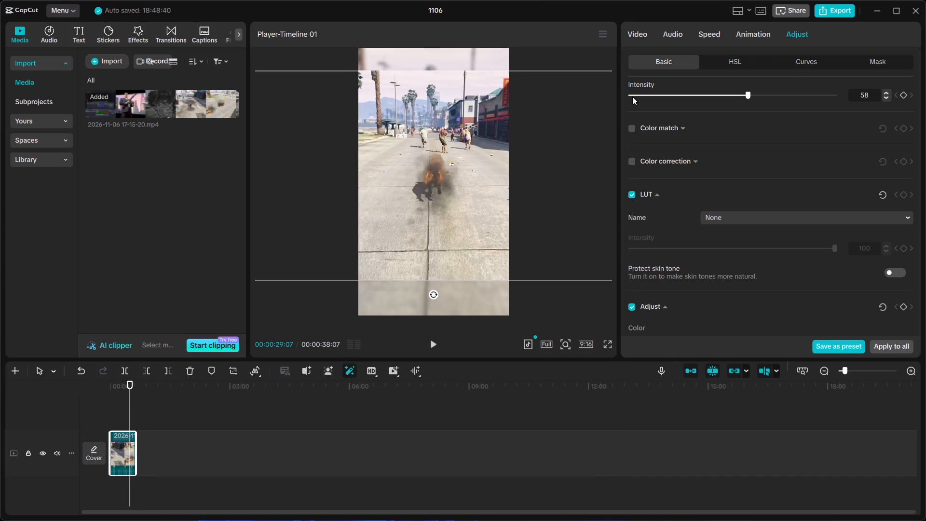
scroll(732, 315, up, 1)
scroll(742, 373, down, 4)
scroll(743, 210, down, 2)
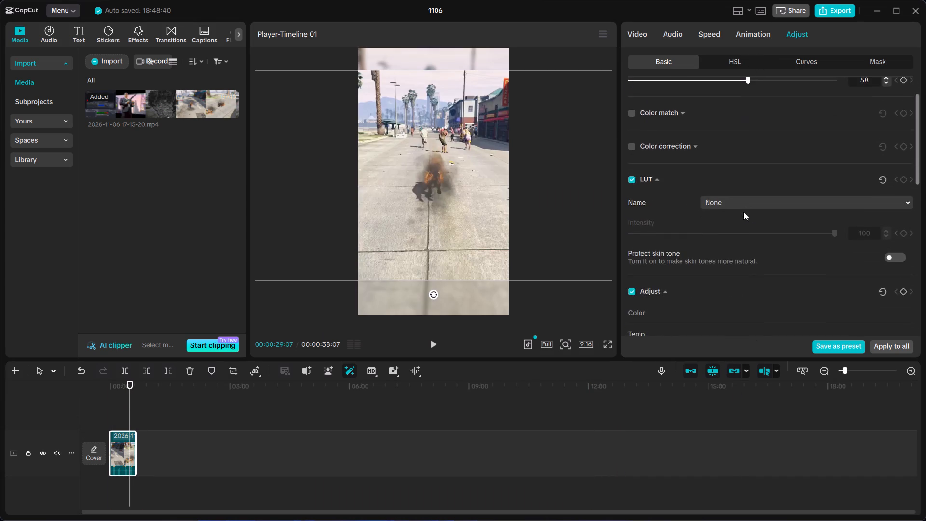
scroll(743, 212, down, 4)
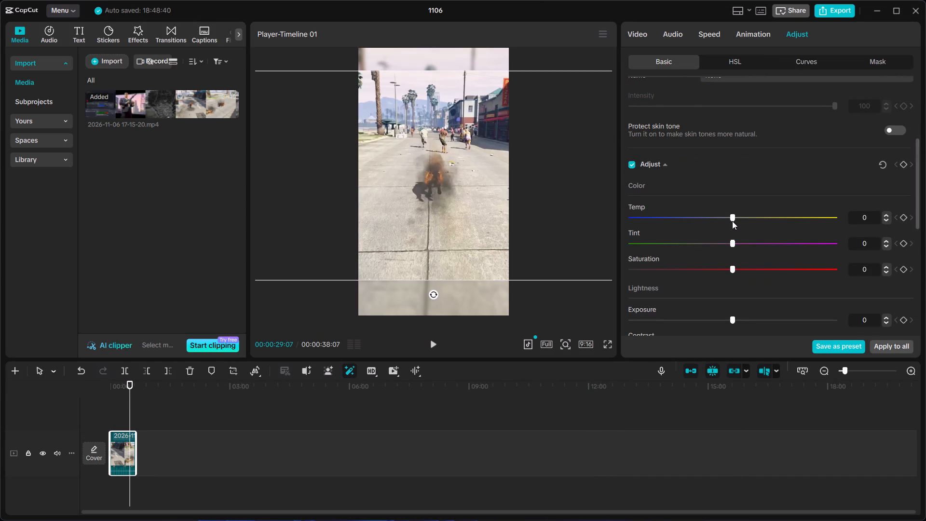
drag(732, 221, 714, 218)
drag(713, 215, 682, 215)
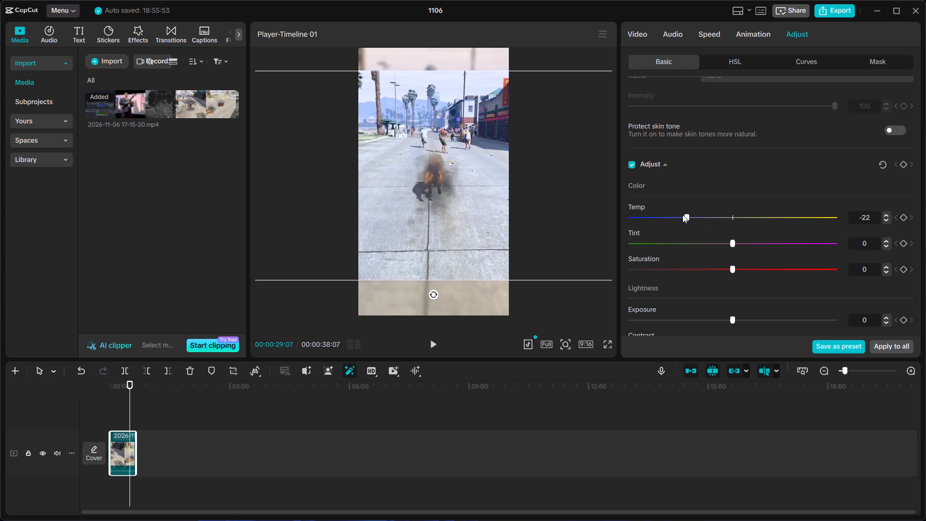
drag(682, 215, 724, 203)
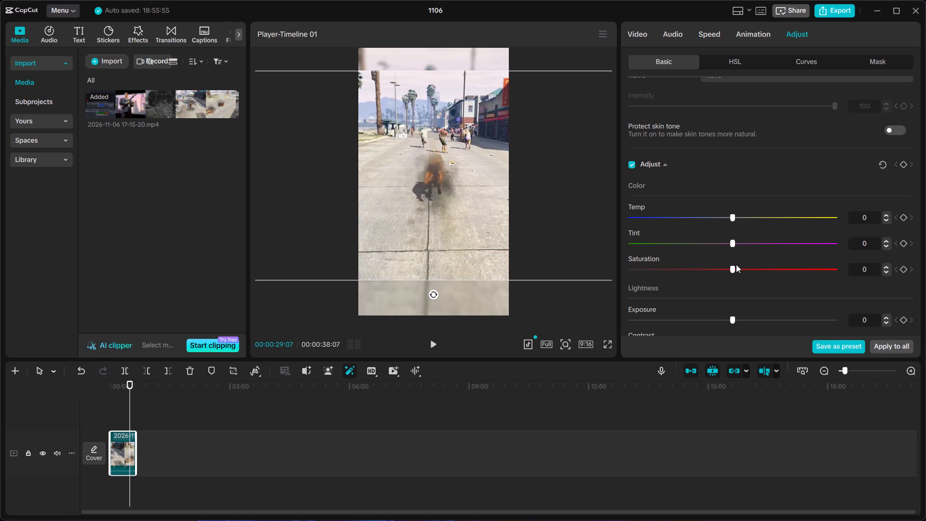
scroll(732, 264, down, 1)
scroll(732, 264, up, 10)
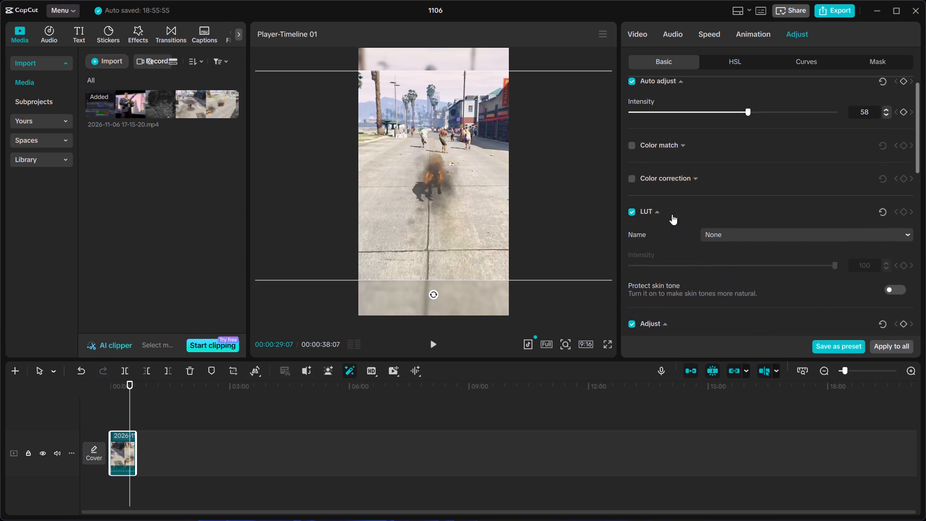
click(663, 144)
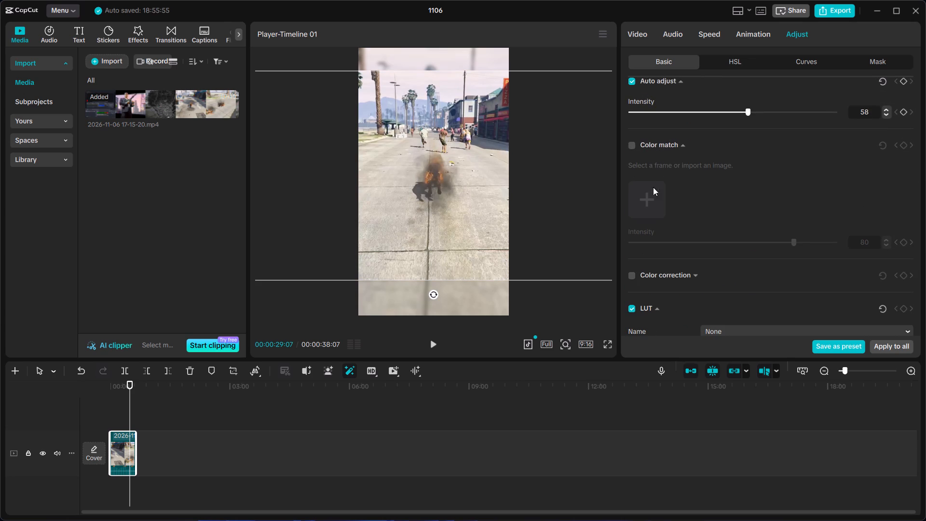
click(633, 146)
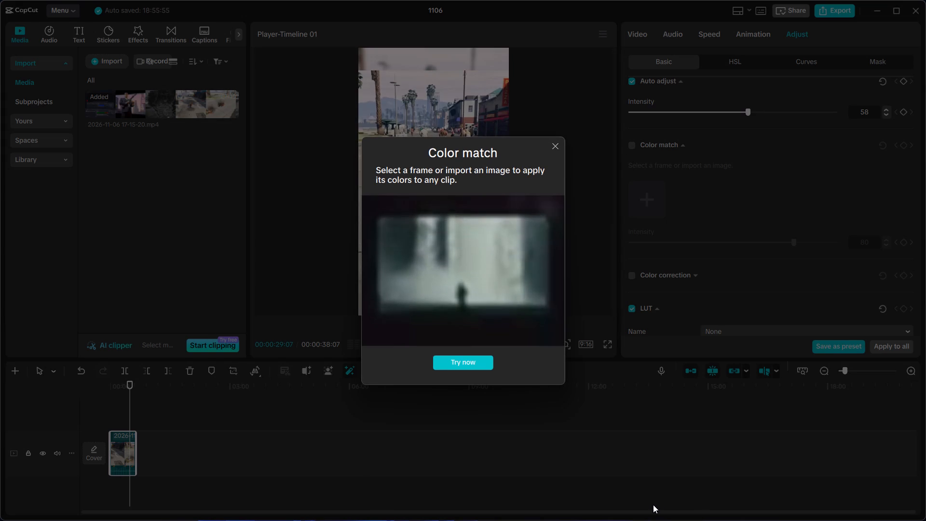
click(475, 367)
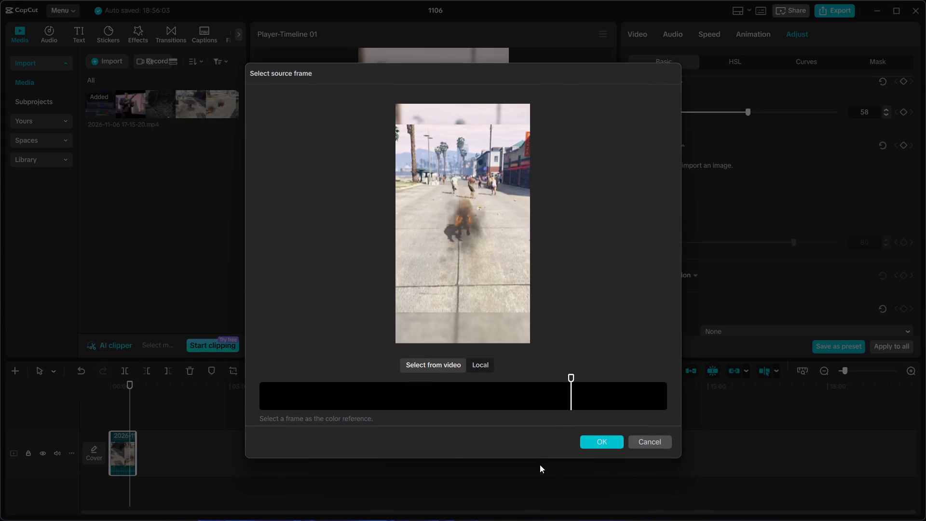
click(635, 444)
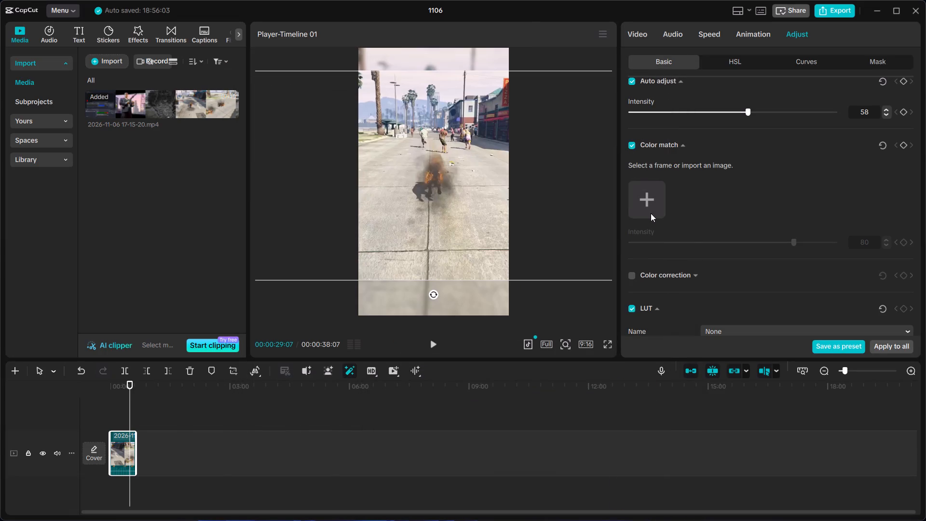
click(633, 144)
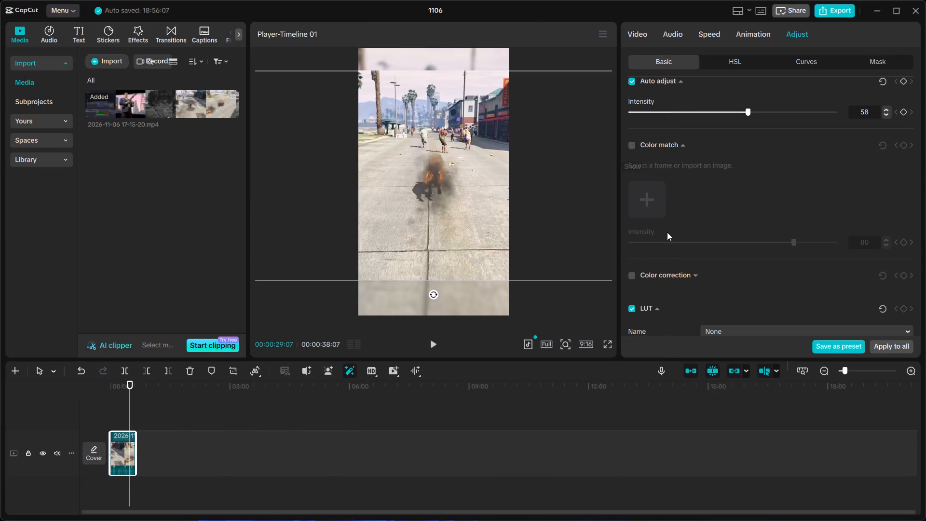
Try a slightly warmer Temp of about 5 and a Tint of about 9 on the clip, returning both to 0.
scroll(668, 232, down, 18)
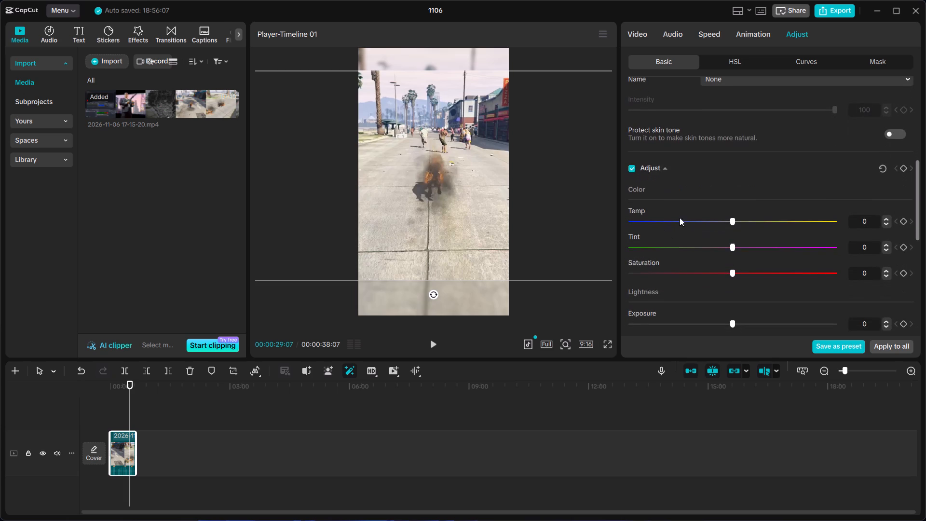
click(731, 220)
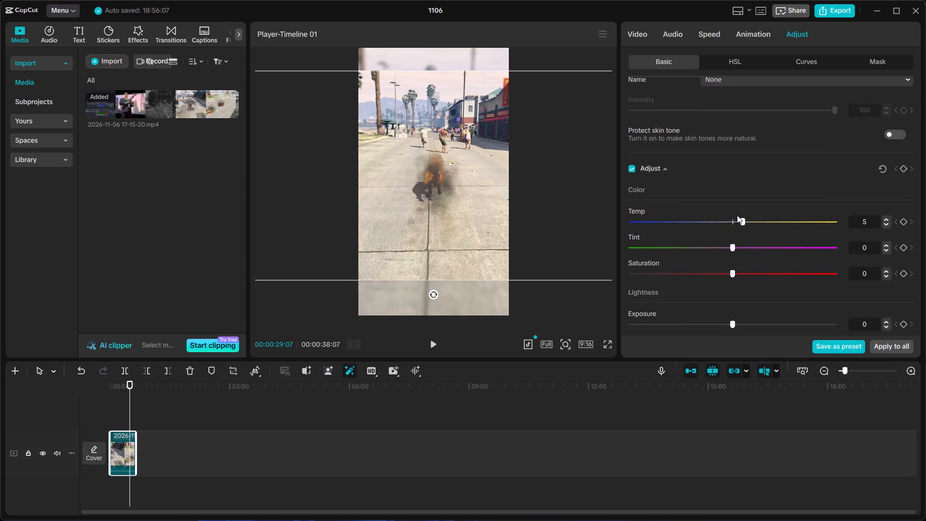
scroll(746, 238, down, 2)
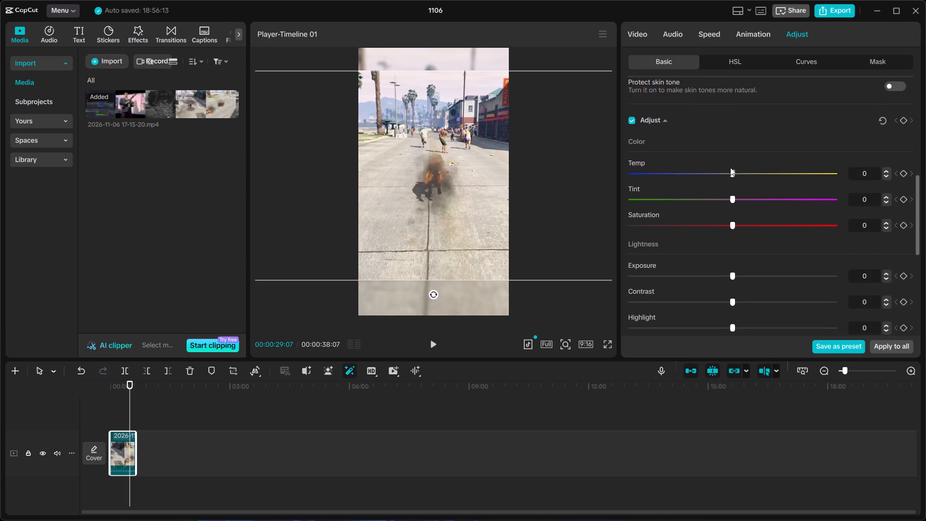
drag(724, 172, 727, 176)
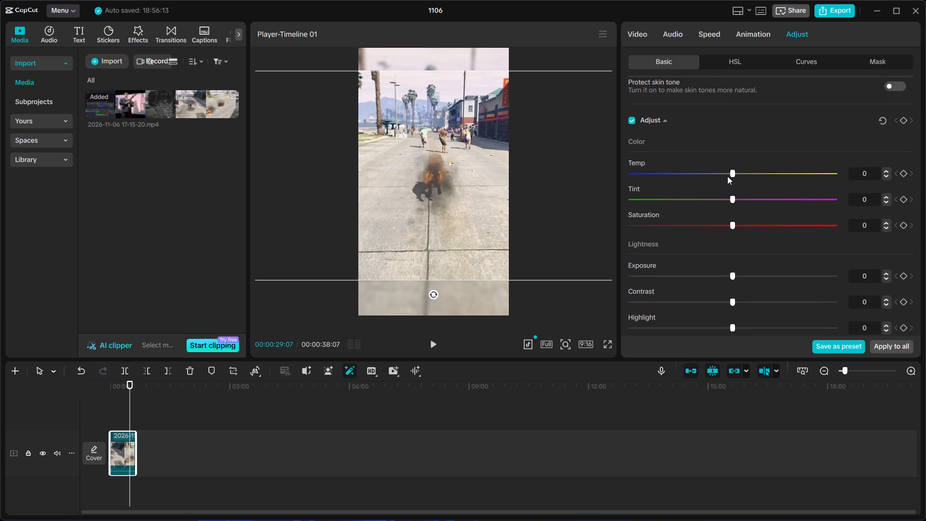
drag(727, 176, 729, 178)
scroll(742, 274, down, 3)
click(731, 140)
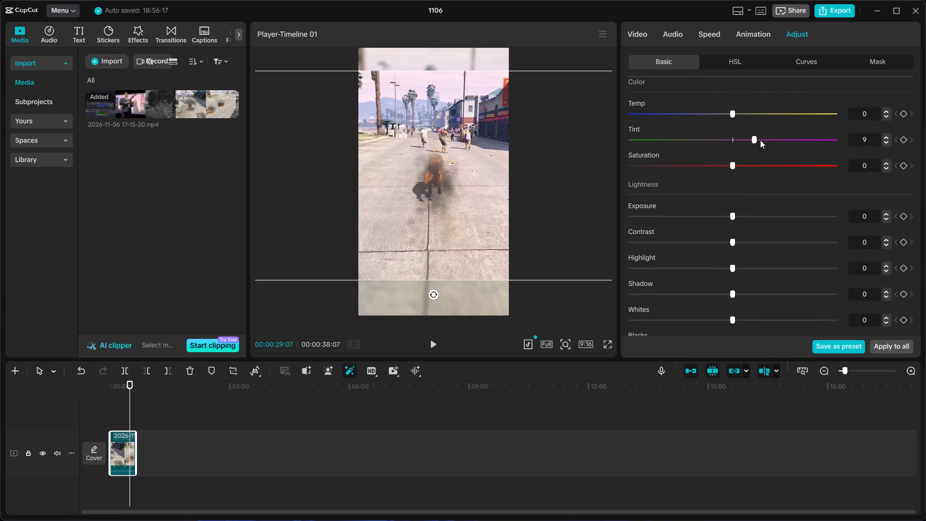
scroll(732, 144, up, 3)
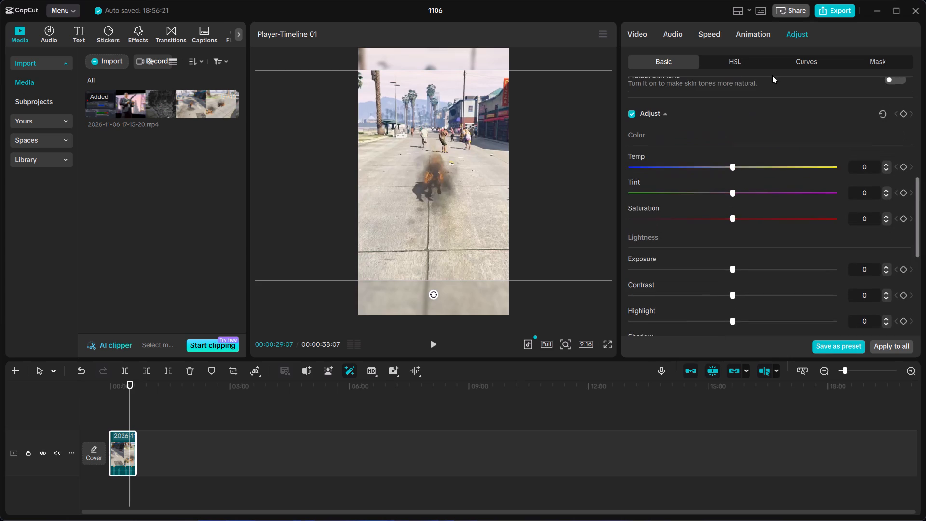
Raise the blue saturation to 62 in the clip's HSL adjustment, keeping the blue hue at 0.
click(741, 57)
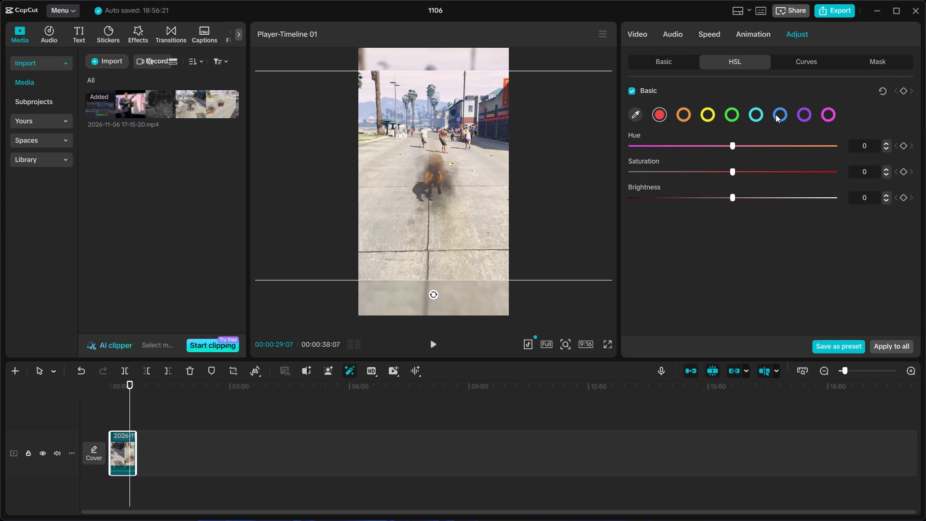
click(776, 114)
drag(732, 145, 699, 143)
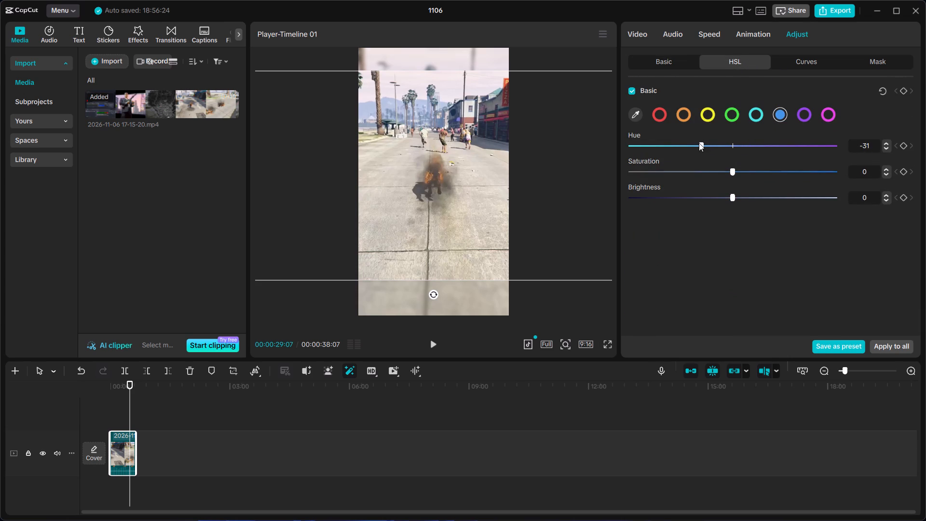
drag(699, 143, 729, 140)
drag(733, 173, 794, 162)
Using a frame at about 00:00:02, set the green HSL saturation to -5 and the green brightness to -43.
drag(130, 409, 106, 409)
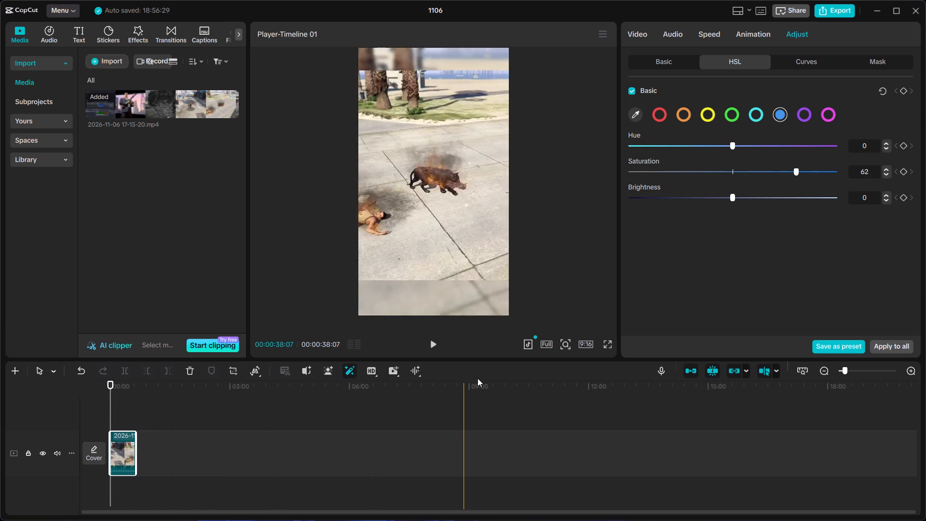
click(430, 339)
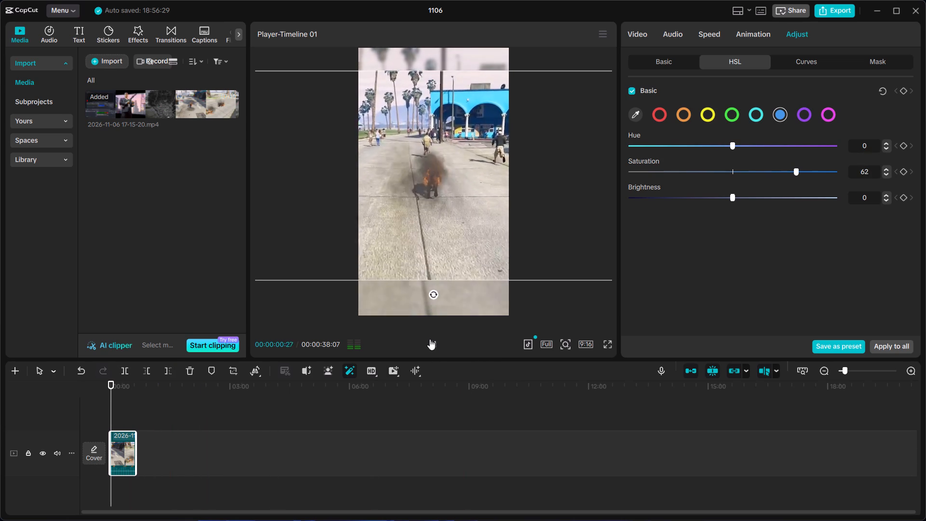
click(727, 118)
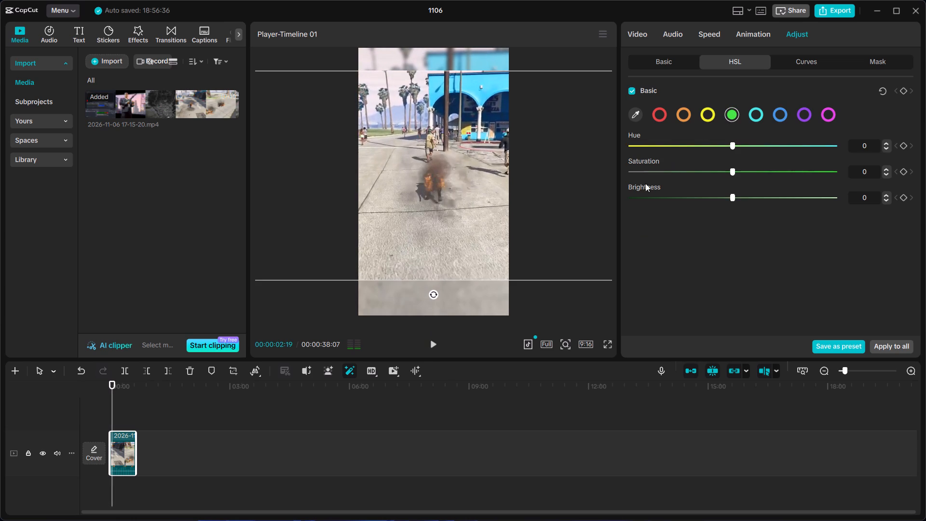
drag(732, 171, 749, 169)
drag(749, 169, 755, 172)
drag(755, 172, 725, 177)
drag(733, 198, 730, 198)
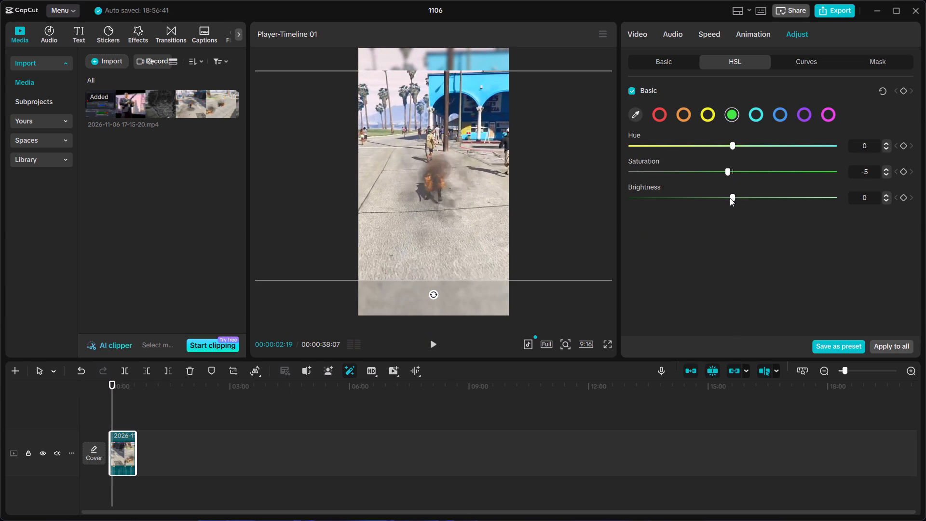
drag(730, 198, 686, 191)
drag(112, 409, 103, 411)
key(space)
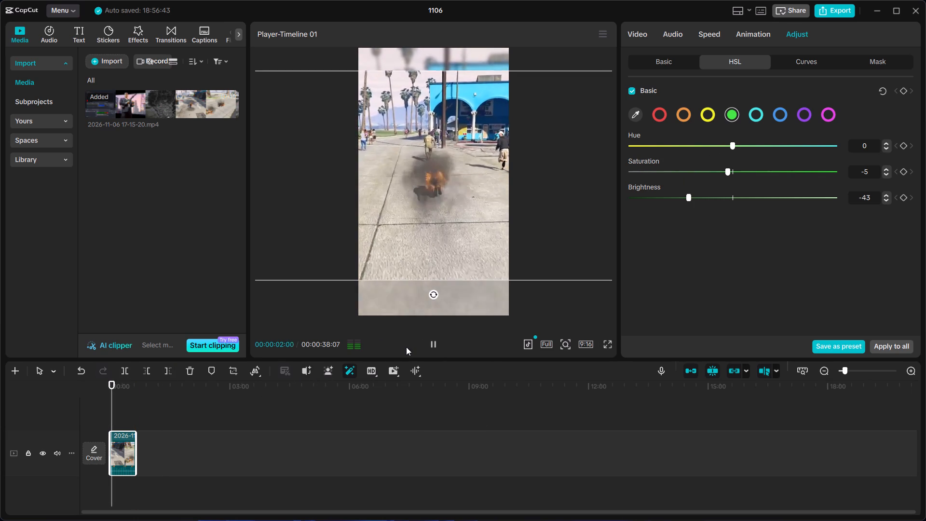
key(space)
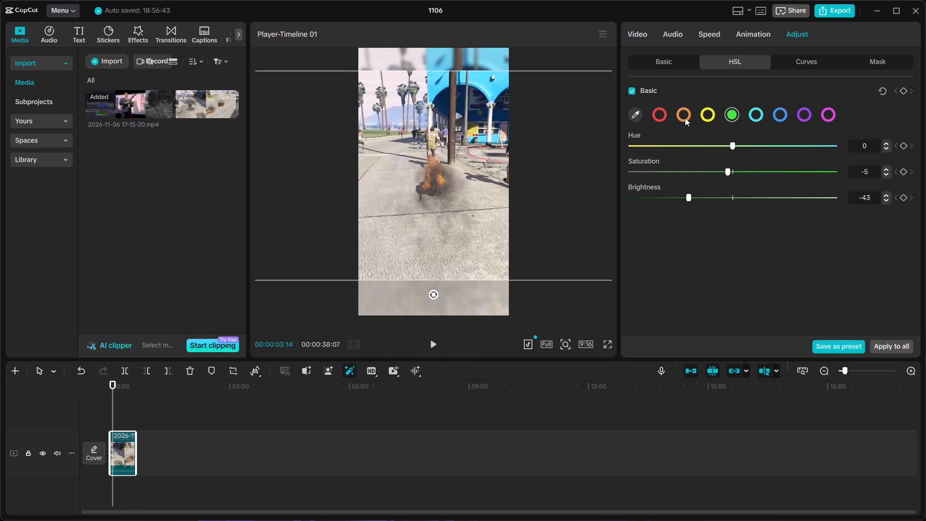
click(685, 118)
drag(730, 171, 731, 170)
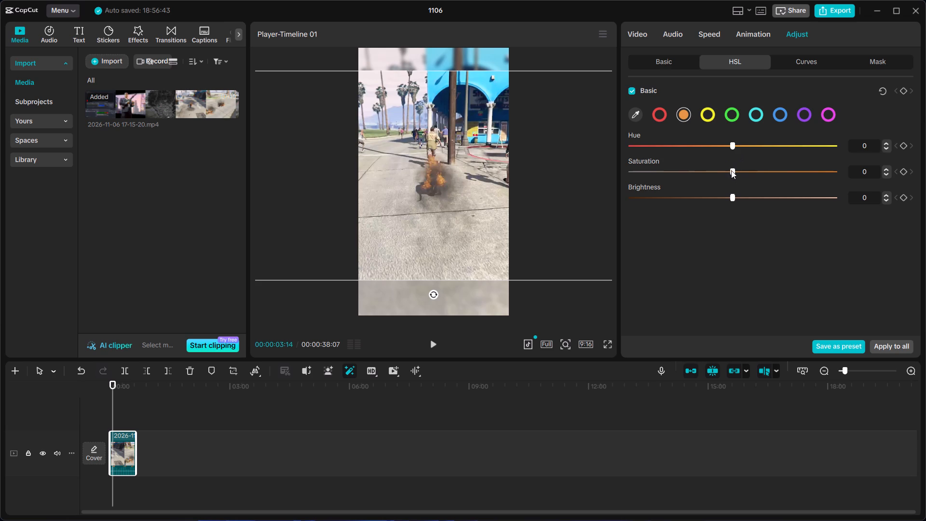
drag(731, 170, 805, 164)
key(space)
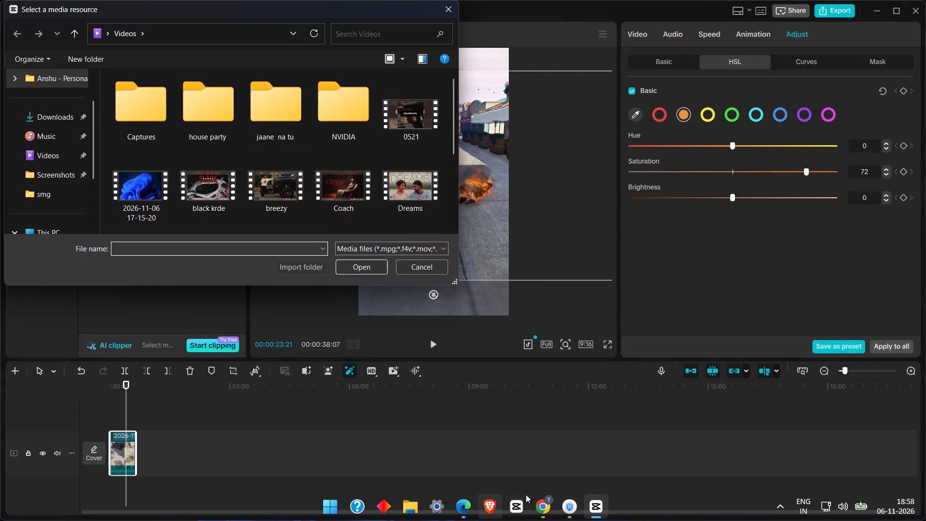
click(536, 512)
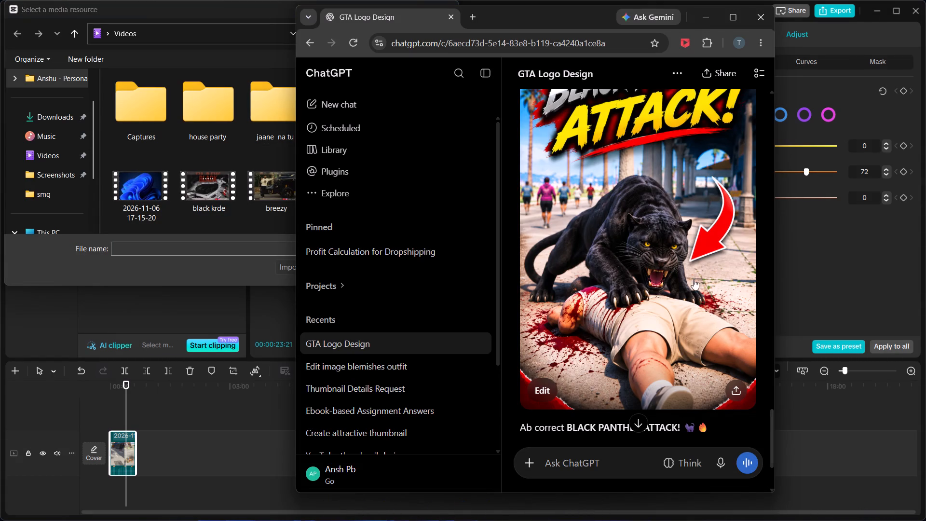
click(729, 403)
click(734, 394)
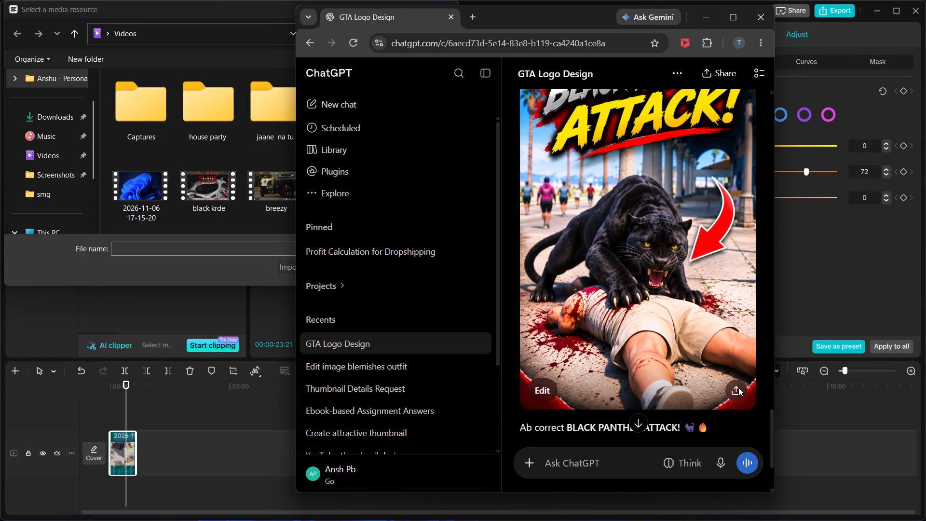
click(738, 386)
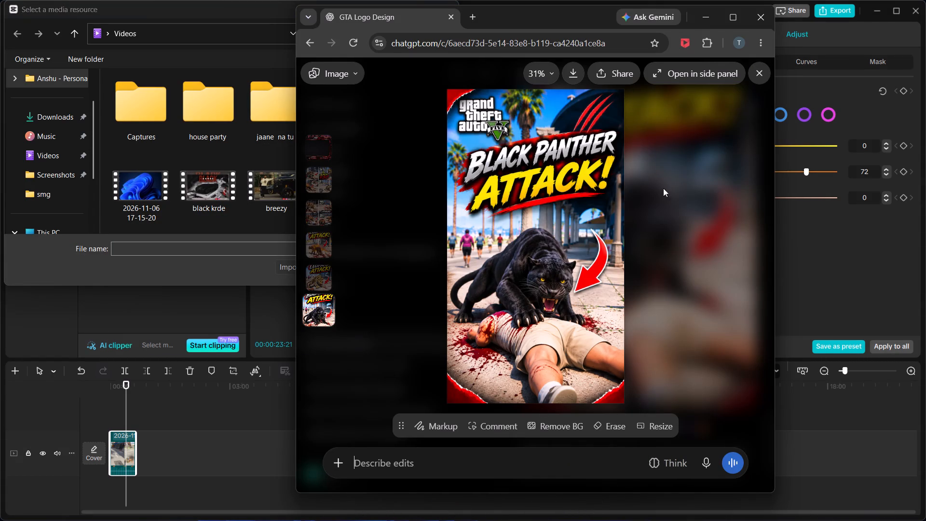
click(575, 73)
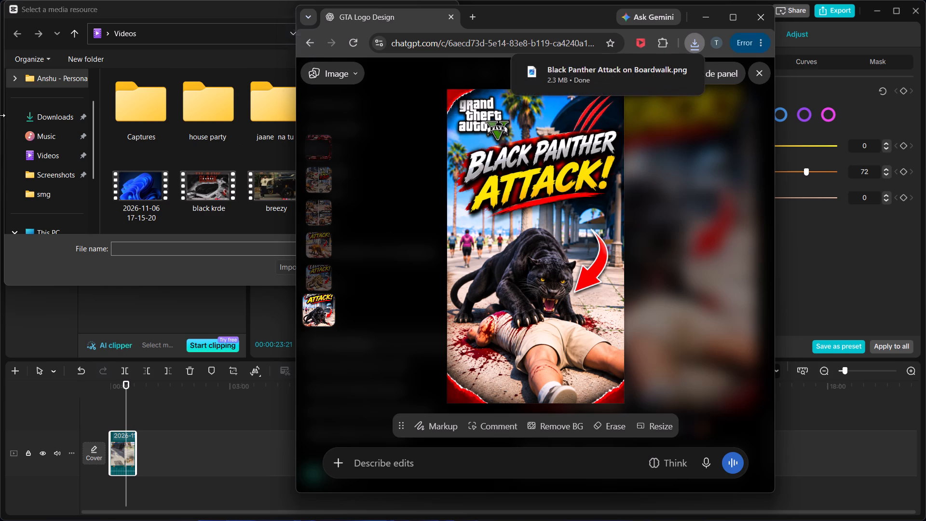
Import Black Panther Attack on Boardwalk.png from Downloads into CapCut and place it directly after the gameplay clip on the timeline.
click(38, 118)
double_click(116, 117)
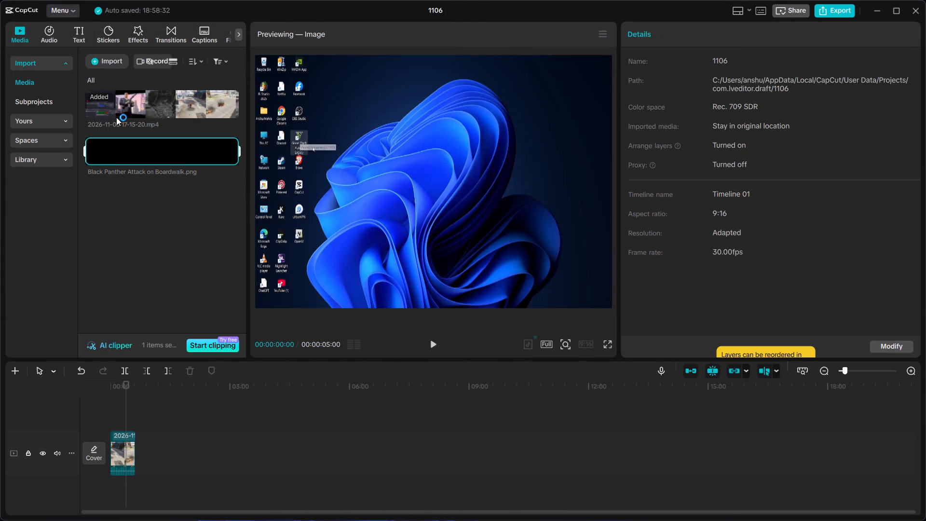
drag(139, 149, 143, 443)
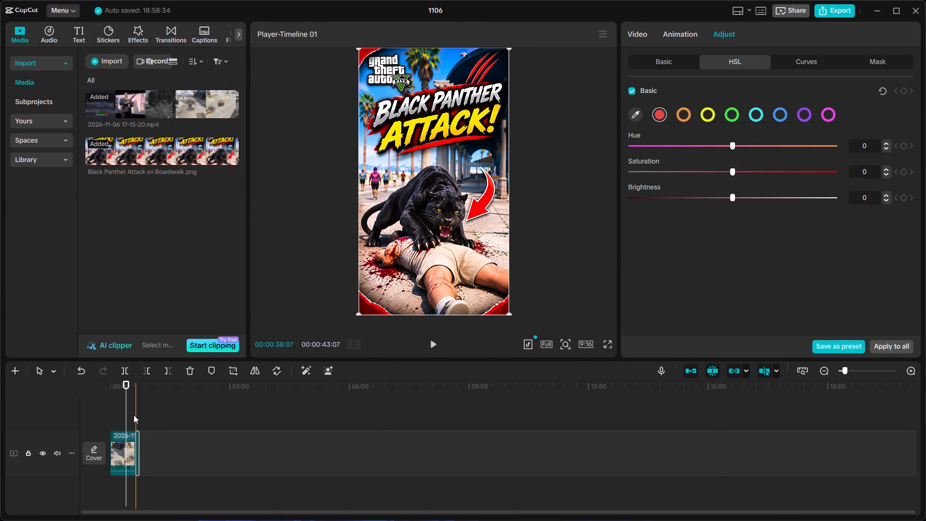
Play the join between footage and image, and shorten the image clip to about 20 frames, ending the timeline at 00:00:38:27.
ctrl+scroll(134, 415, up, 10)
ctrl+scroll(286, 417, up, 2)
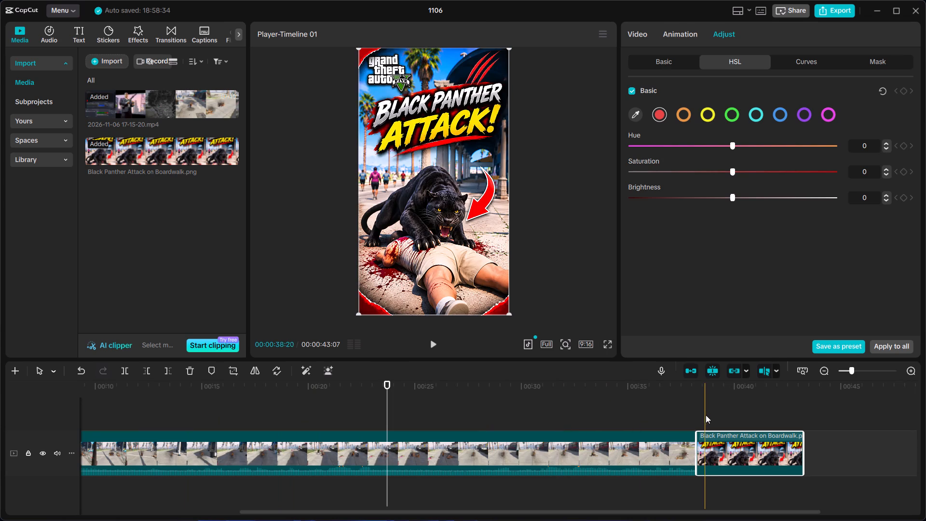
click(694, 415)
key(space)
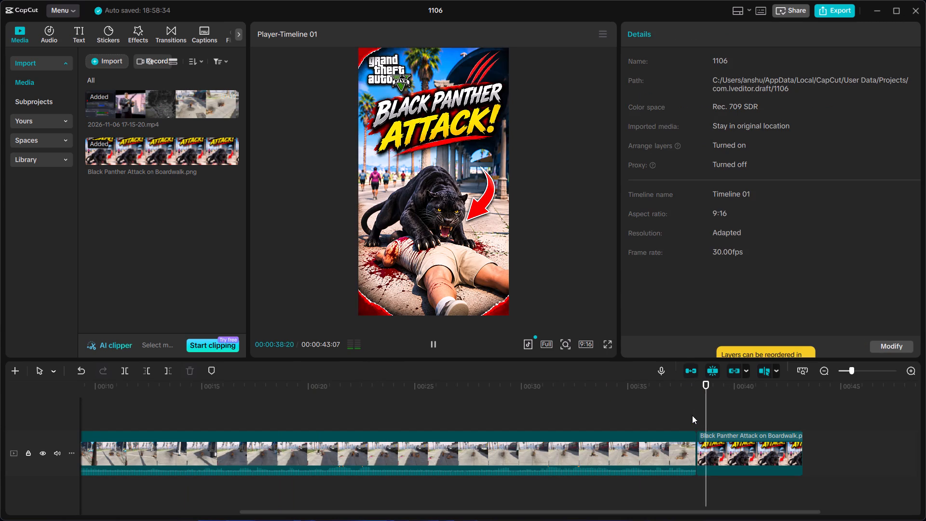
key(space)
click(676, 413)
key(space)
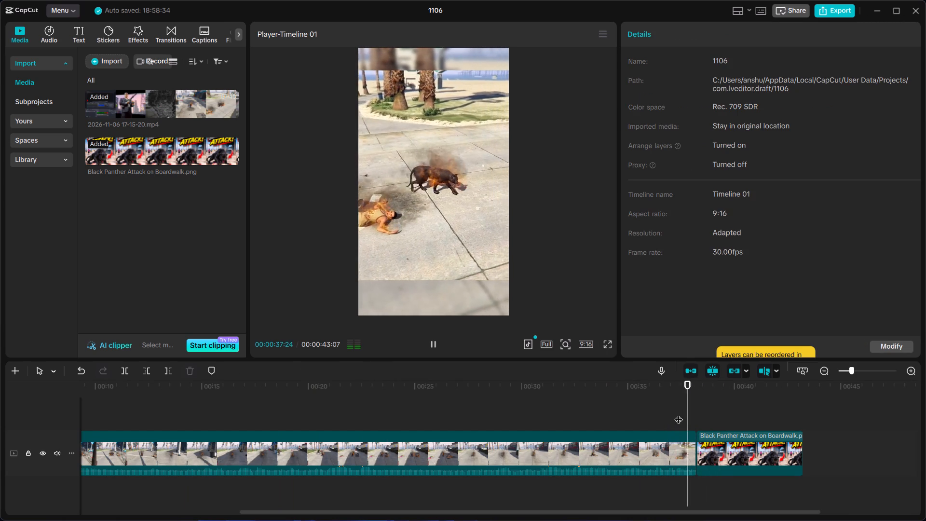
key(space)
click(711, 439)
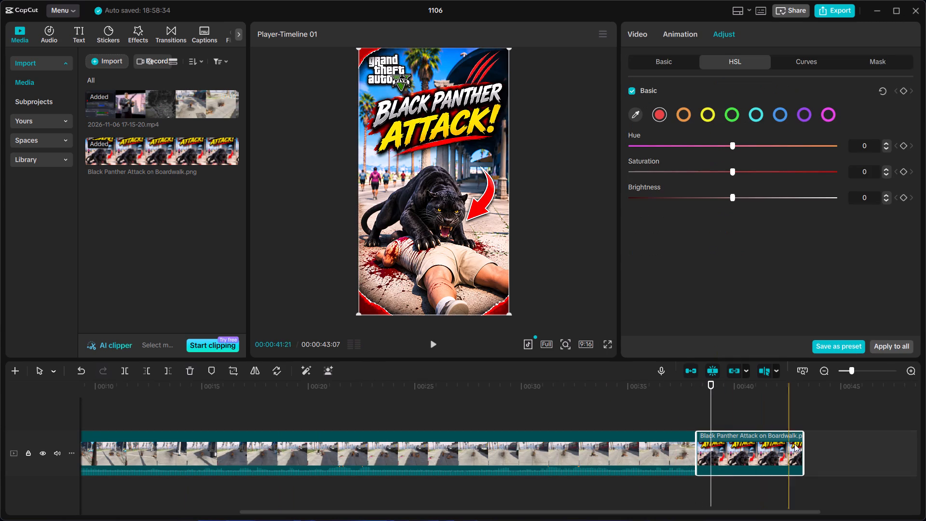
drag(803, 438, 707, 437)
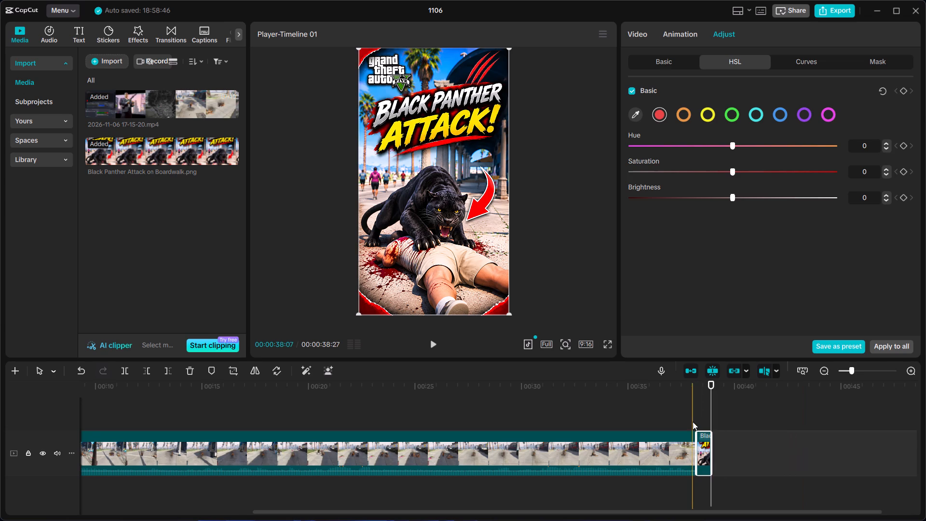
click(693, 422)
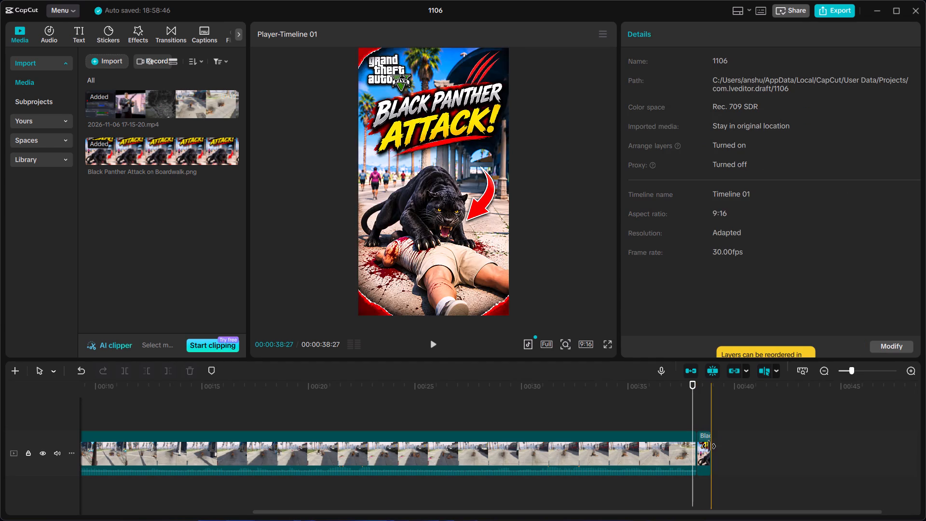
Trim the Black Panther Attack image clip so the timeline ends at 00:00:38:24, and play the opening seconds of the video.
click(709, 446)
drag(714, 449, 711, 451)
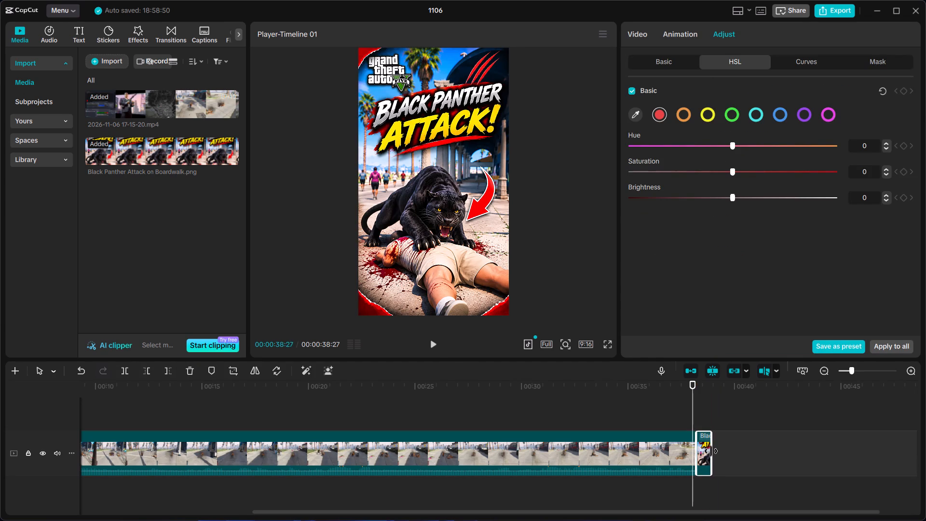
drag(711, 451, 709, 453)
key(space)
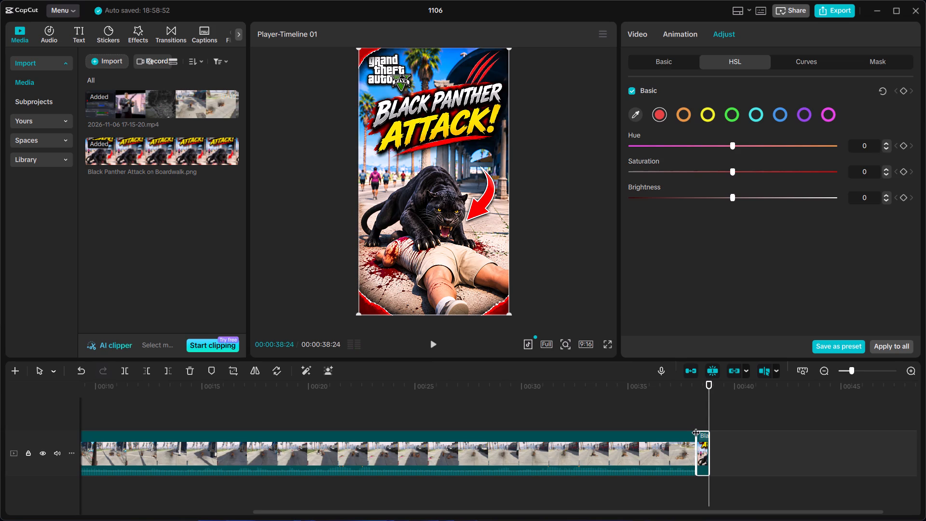
key(space)
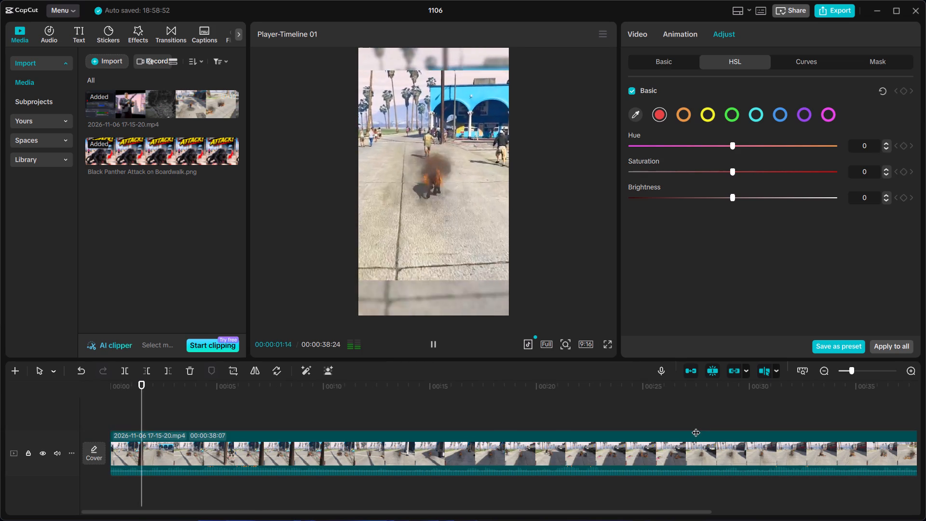
key(space)
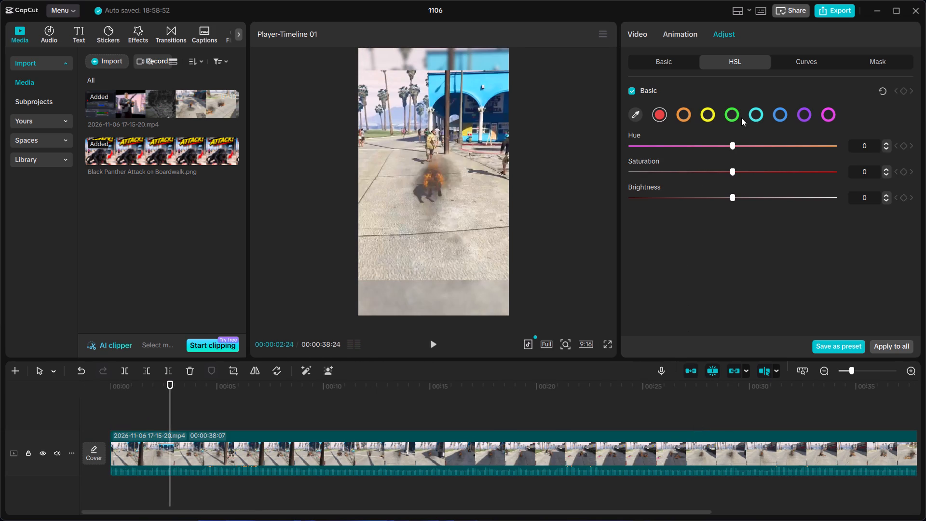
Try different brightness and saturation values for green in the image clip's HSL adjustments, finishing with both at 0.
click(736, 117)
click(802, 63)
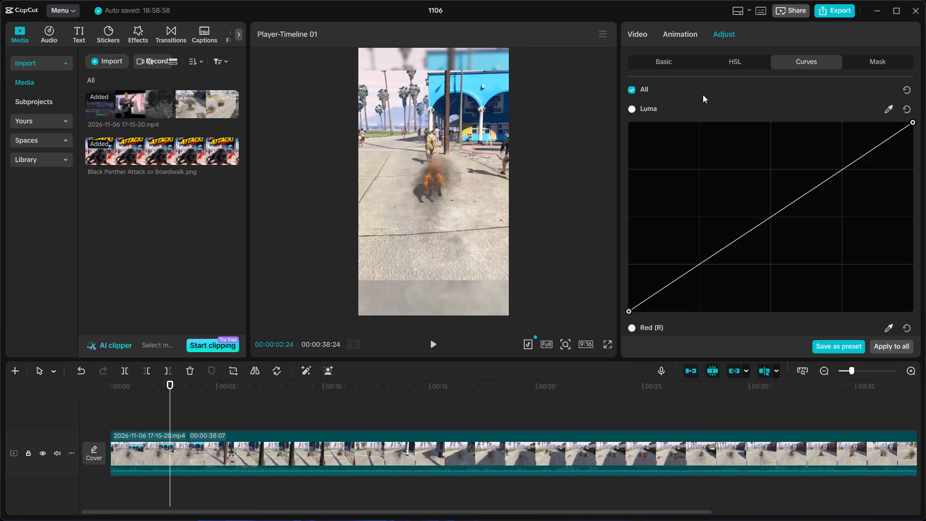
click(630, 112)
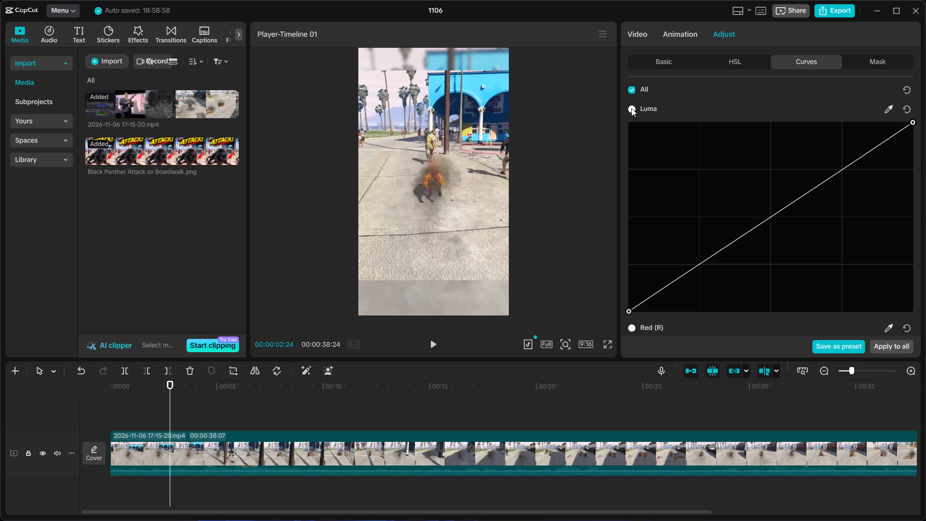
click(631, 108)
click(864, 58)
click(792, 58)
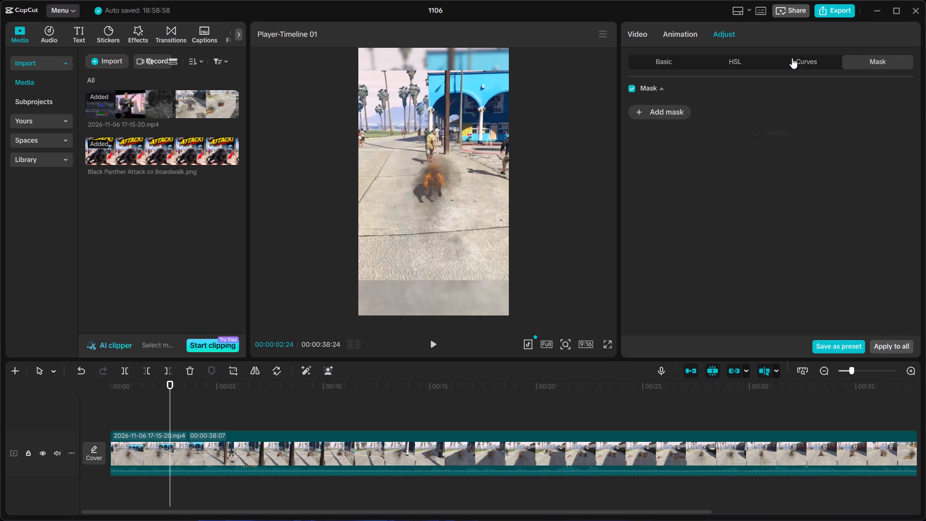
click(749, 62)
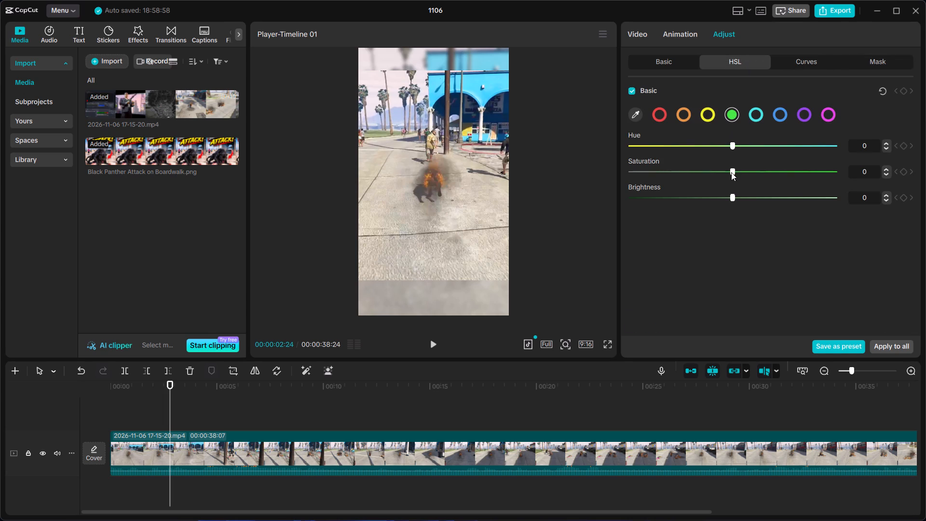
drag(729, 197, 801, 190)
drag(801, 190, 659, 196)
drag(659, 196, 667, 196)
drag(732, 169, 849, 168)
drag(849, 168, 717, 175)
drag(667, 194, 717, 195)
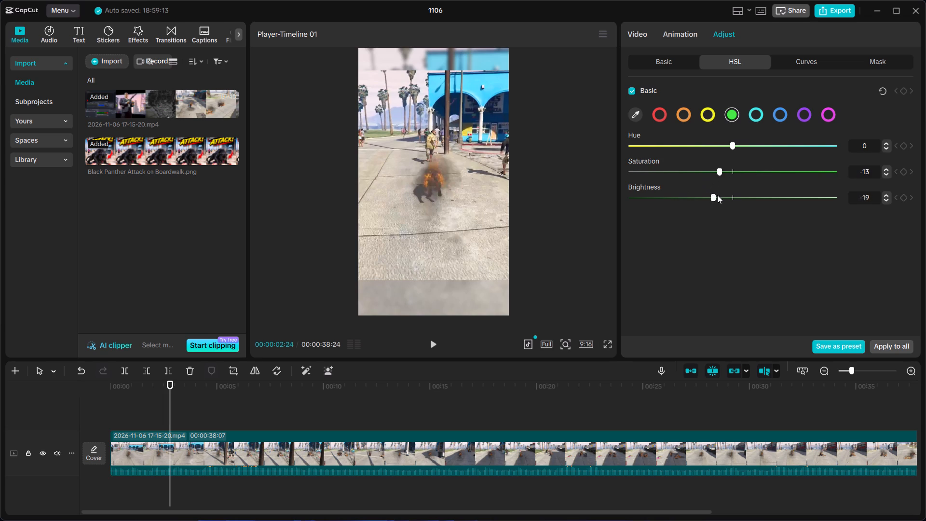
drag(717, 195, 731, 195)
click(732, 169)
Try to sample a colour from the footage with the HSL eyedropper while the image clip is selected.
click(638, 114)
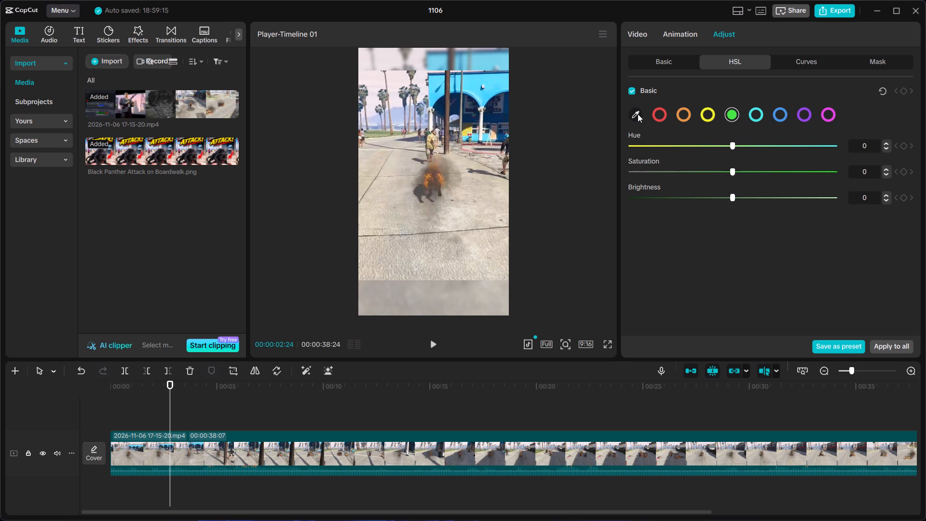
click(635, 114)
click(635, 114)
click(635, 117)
Select the gameplay clip and sample the green of the grass beside the boardwalk as a custom HSL colour.
click(380, 131)
drag(634, 117, 613, 117)
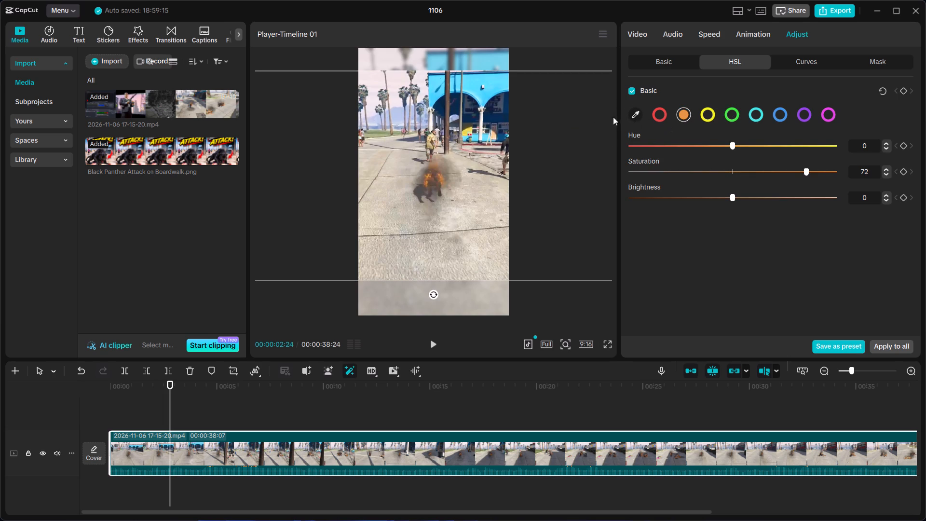
drag(613, 117, 501, 142)
click(633, 113)
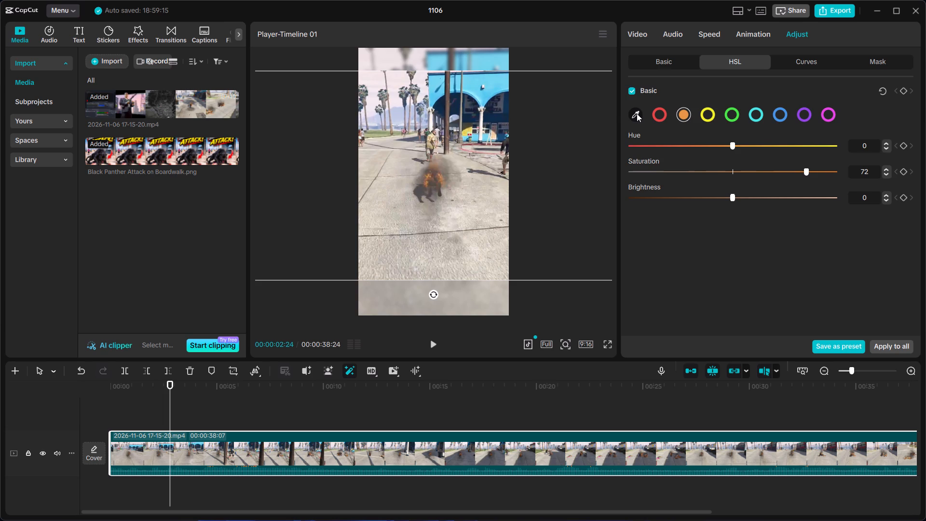
click(637, 113)
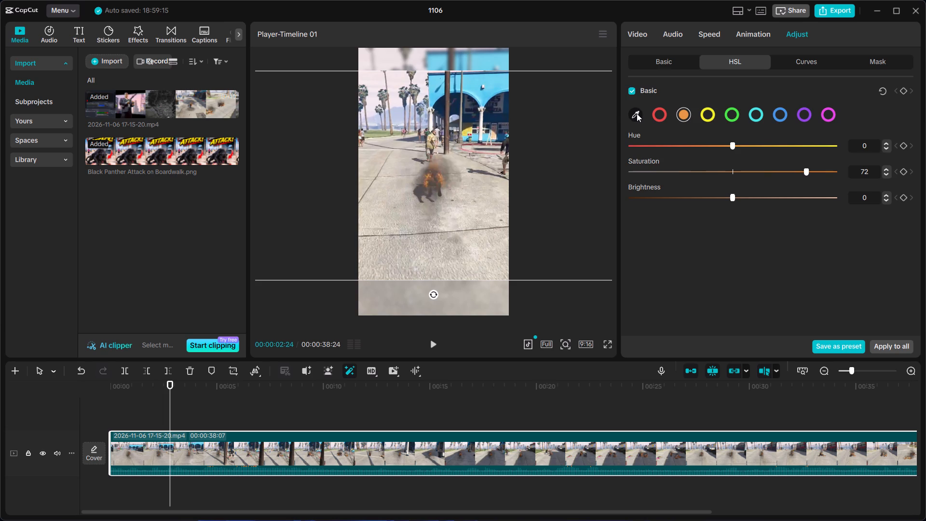
triple_click(637, 113)
click(637, 113)
click(733, 114)
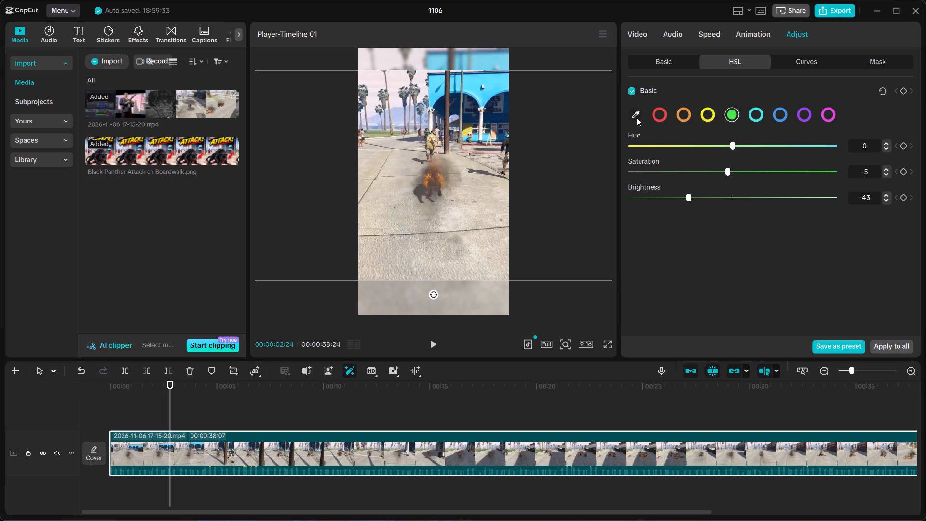
click(636, 117)
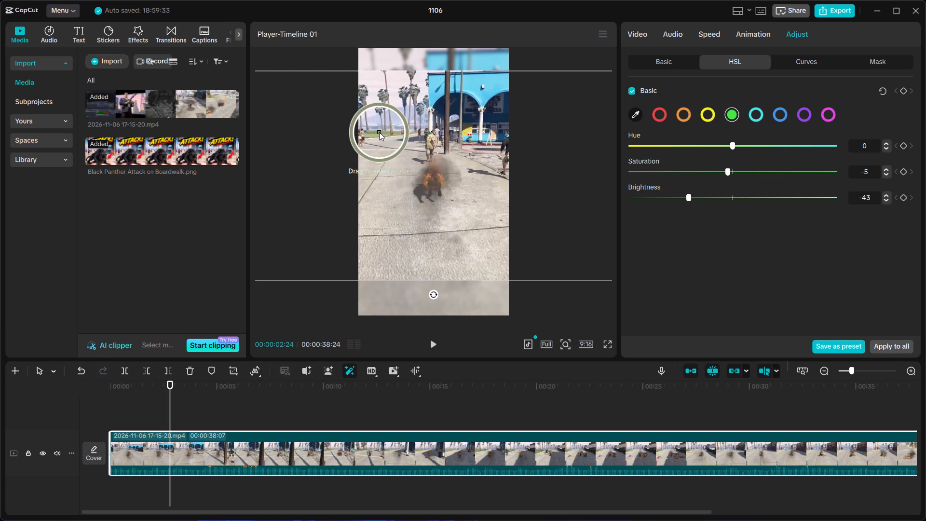
click(379, 135)
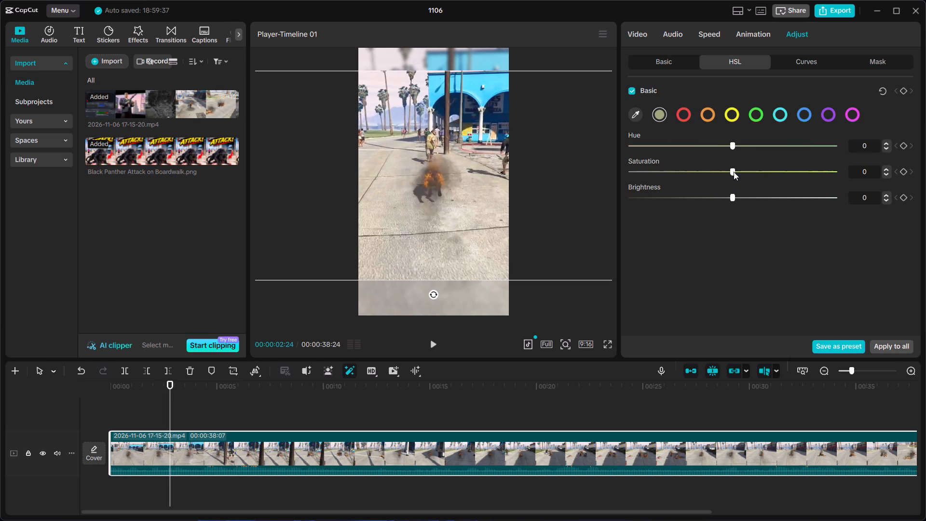
Set the sampled grass colour's saturation to 85 and play a few seconds of the footage to check it.
drag(734, 172, 813, 168)
drag(813, 168, 817, 168)
key(space)
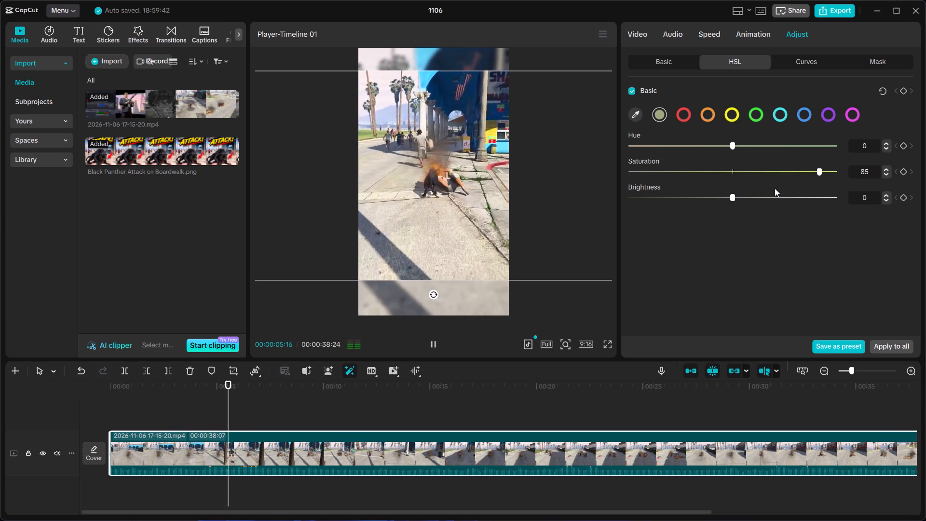
key(space)
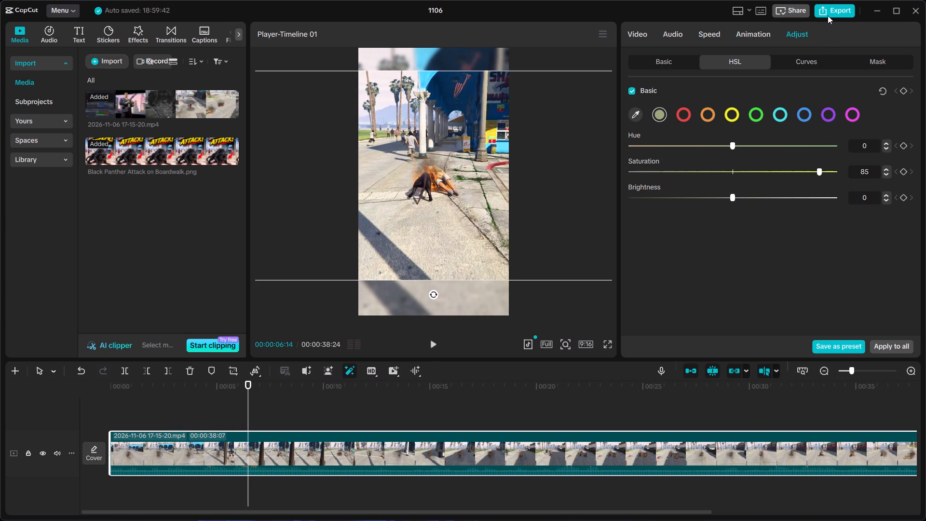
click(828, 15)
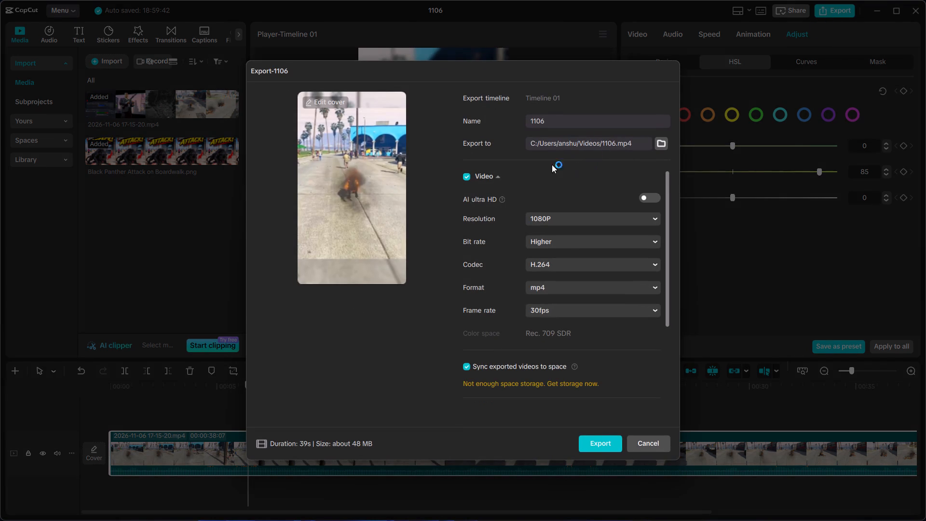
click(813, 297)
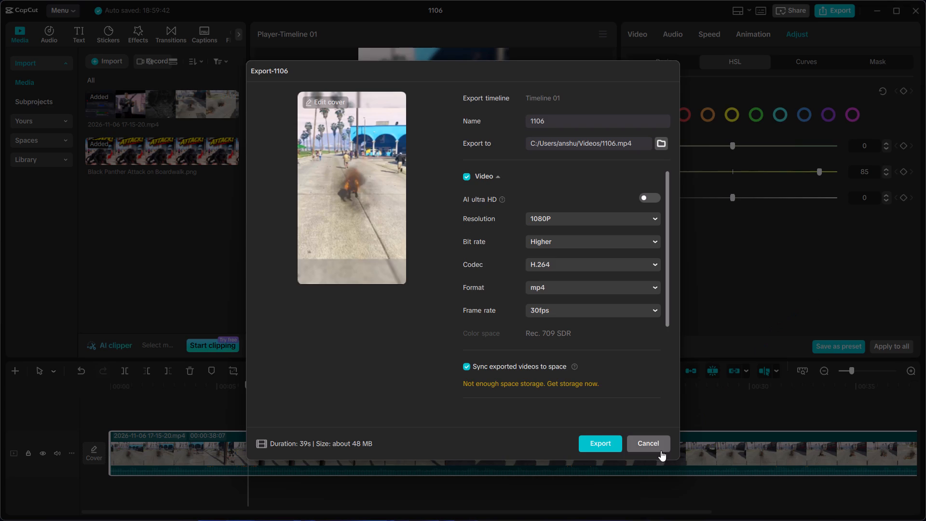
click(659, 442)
Place the playhead on the image clip at 00:00:38:18 and, from the export settings, open the Black Panther Attack frame for cover editing.
drag(476, 417, 855, 417)
scroll(857, 413, left, 3)
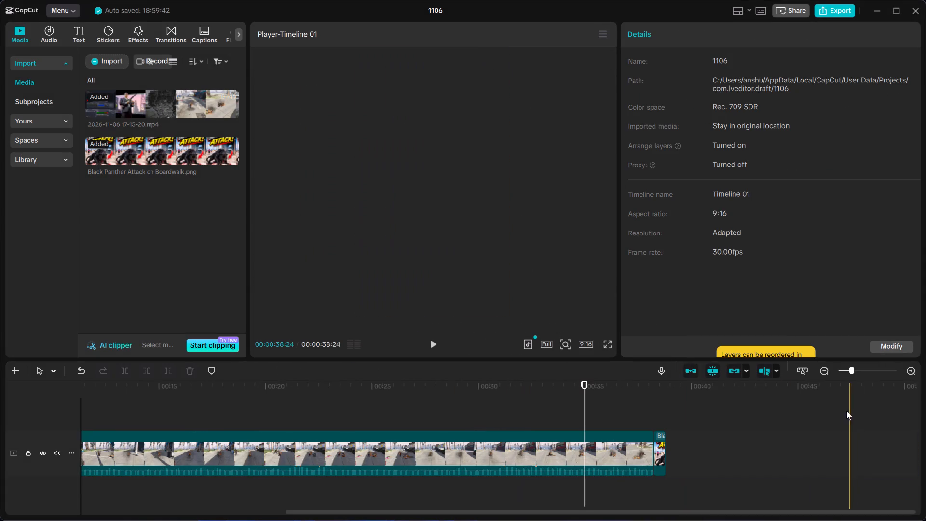
scroll(846, 411, left, 3)
click(662, 417)
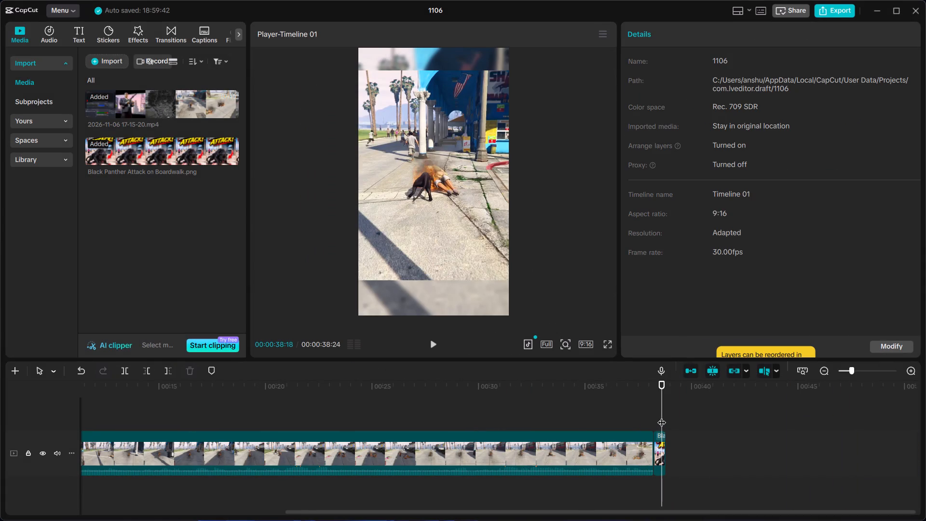
click(664, 445)
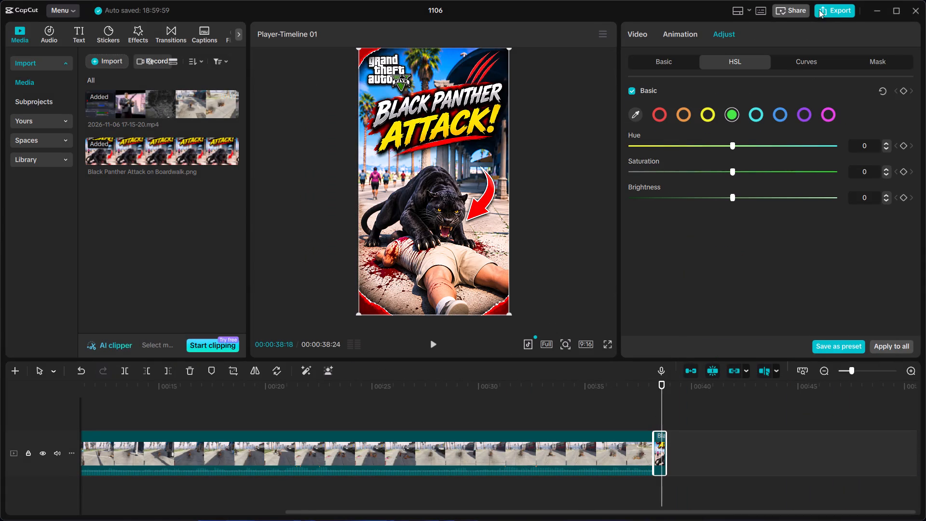
click(826, 9)
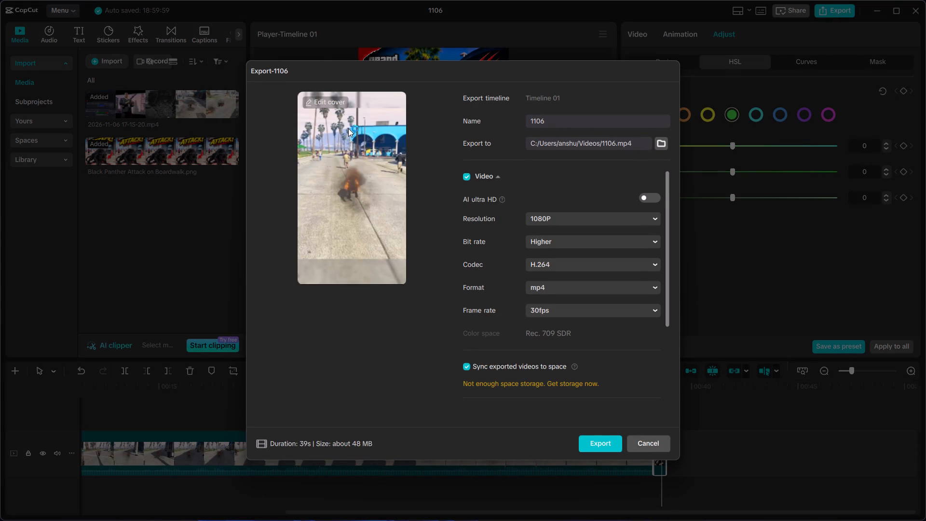
click(362, 171)
click(323, 101)
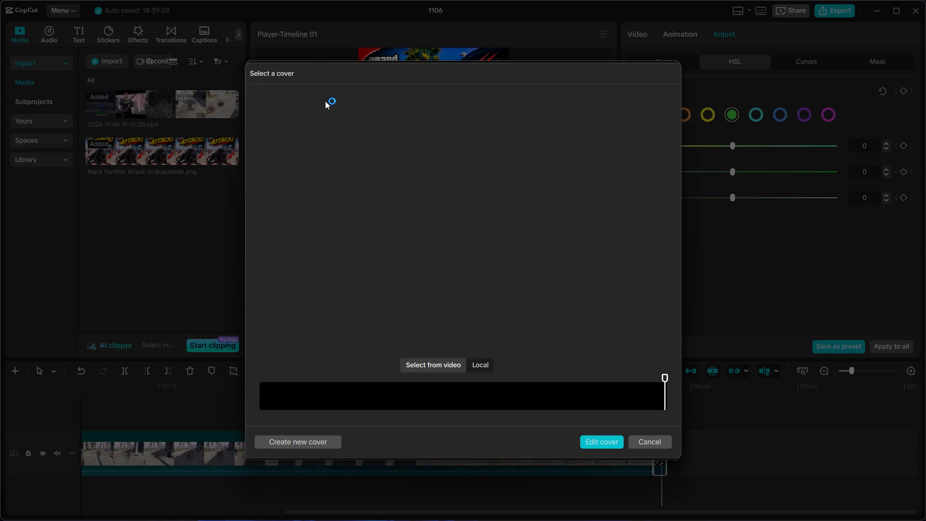
click(602, 442)
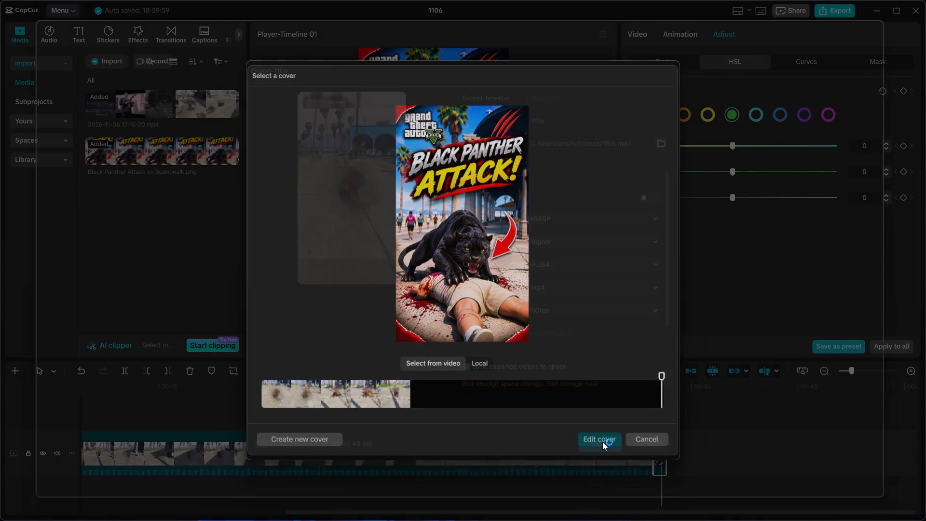
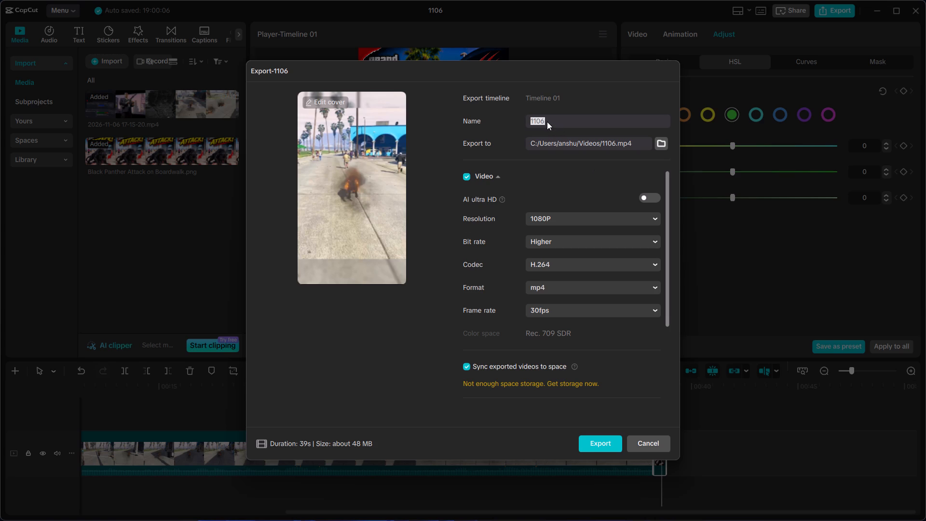
Name the export 1, start exporting the timeline as a 1080P mp4, and go back to the home screen.
key(1)
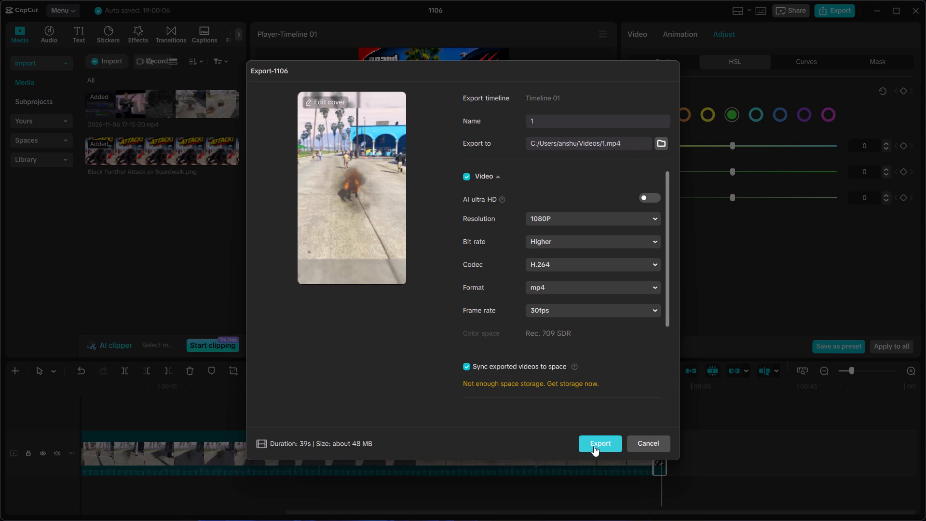
click(594, 446)
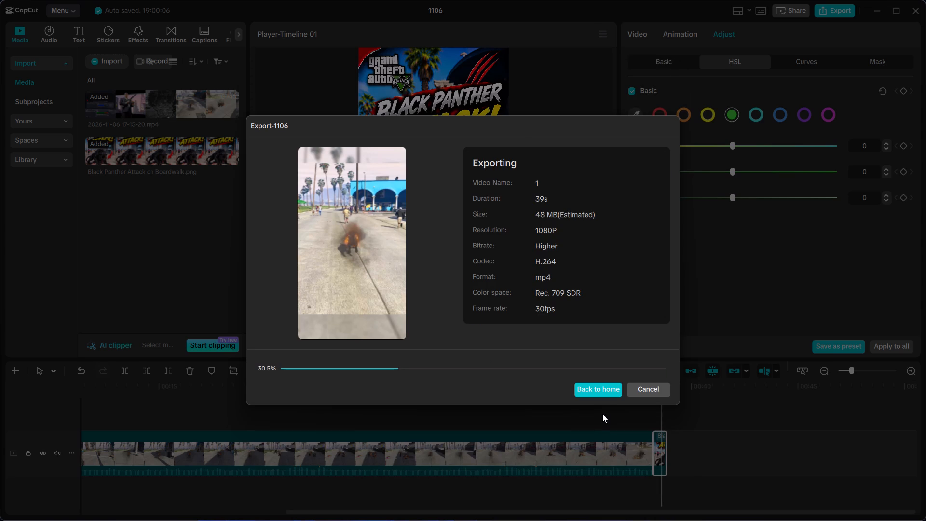
click(603, 389)
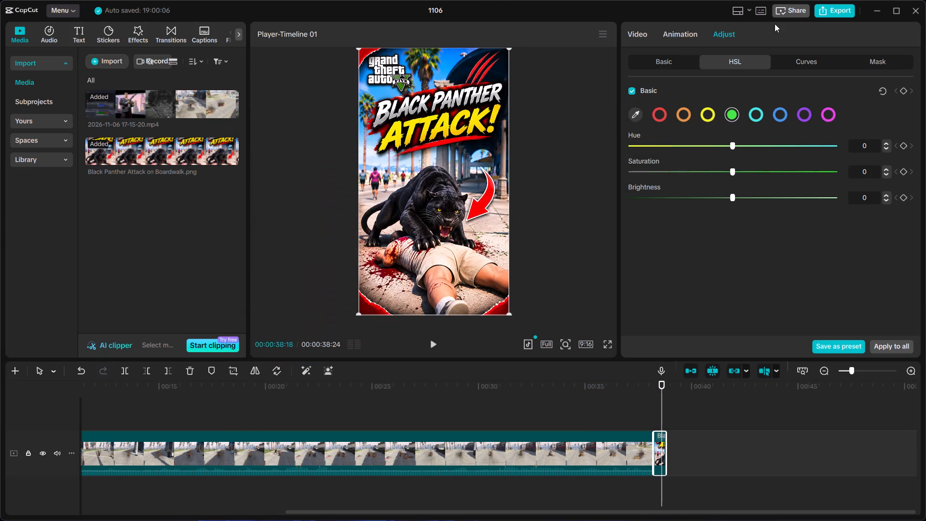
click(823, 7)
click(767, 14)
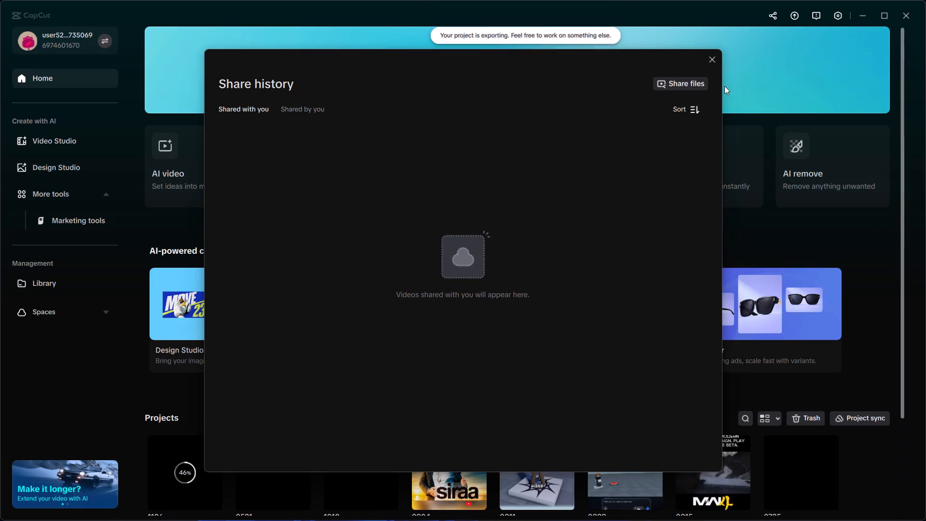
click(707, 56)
scroll(239, 479, down, 2)
click(202, 408)
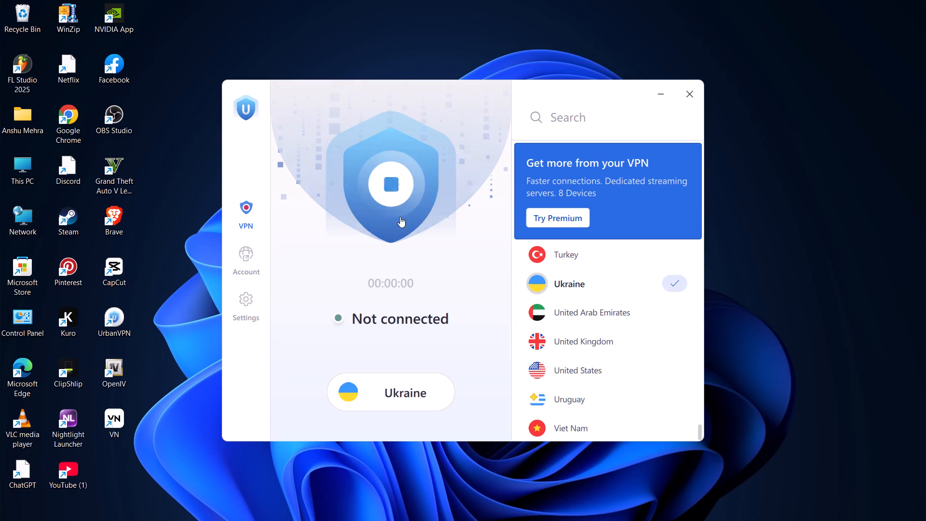
click(418, 487)
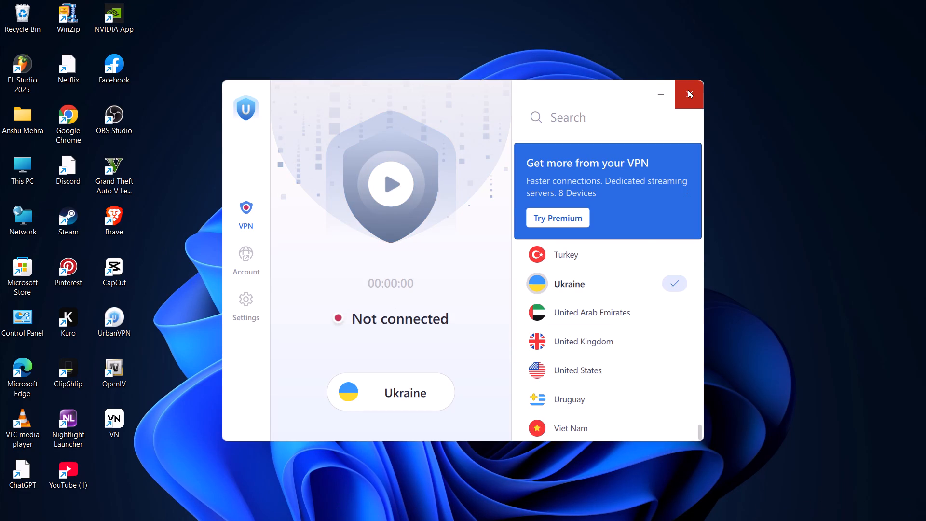
click(688, 90)
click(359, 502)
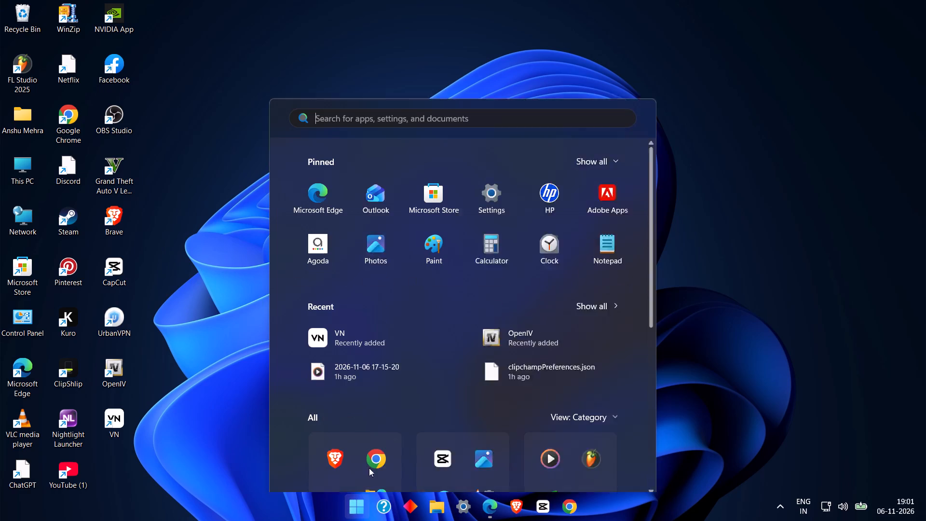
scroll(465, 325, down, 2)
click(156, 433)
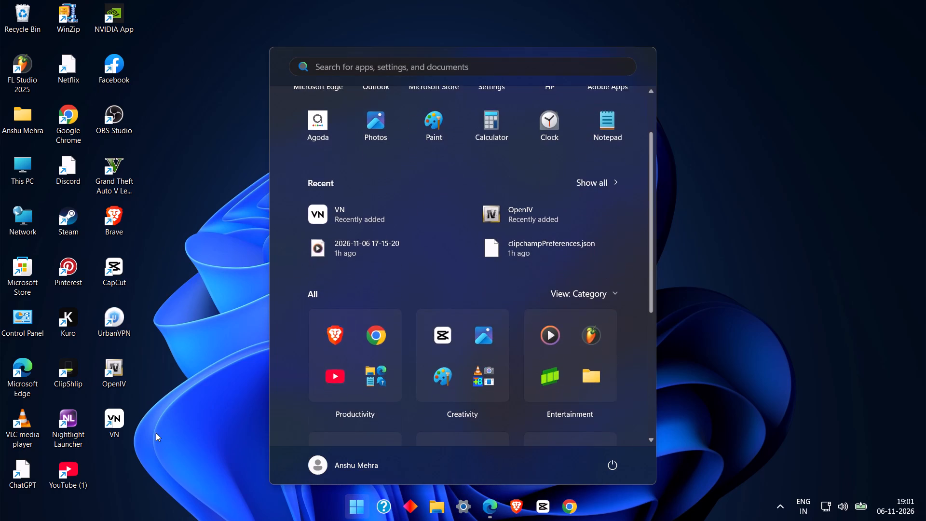
In File Explorer, open the Videos folder in a maximized window and send the exported video 1 to the phone.
click(445, 511)
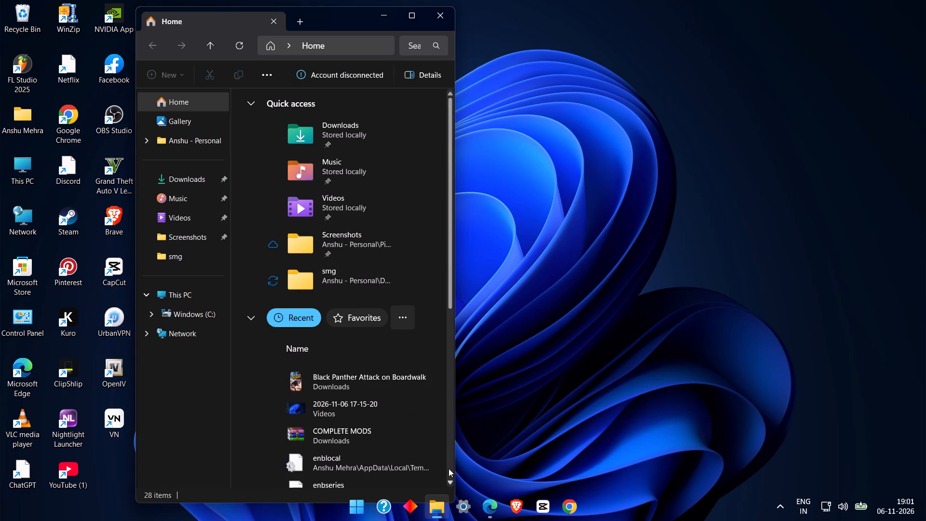
click(417, 13)
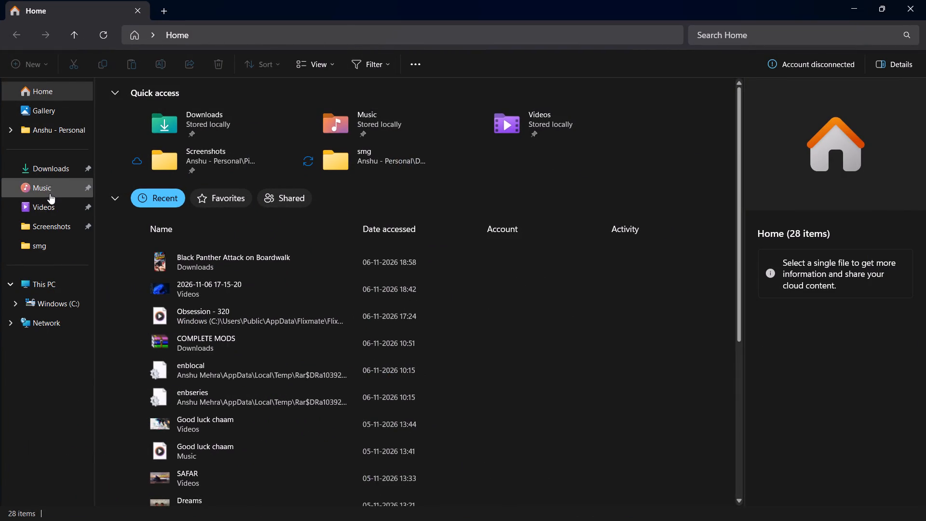
click(54, 212)
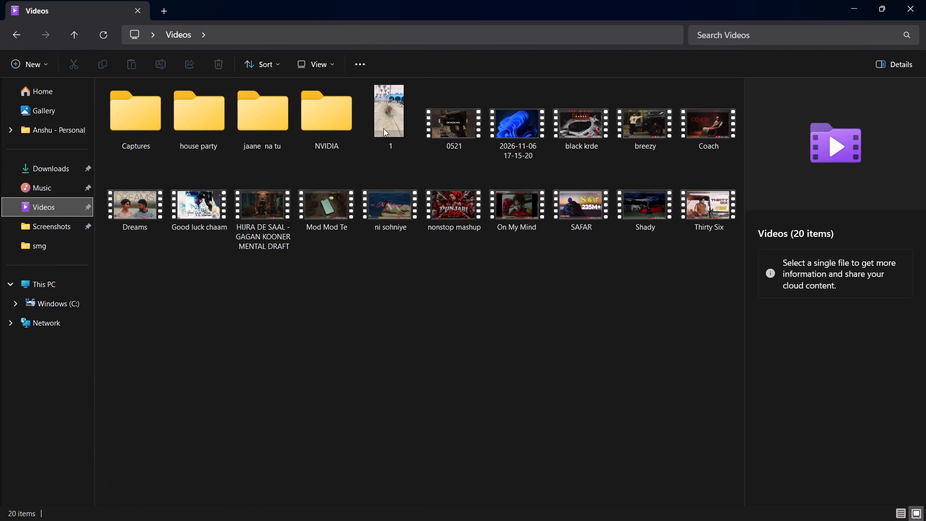
click(394, 123)
right_click(394, 123)
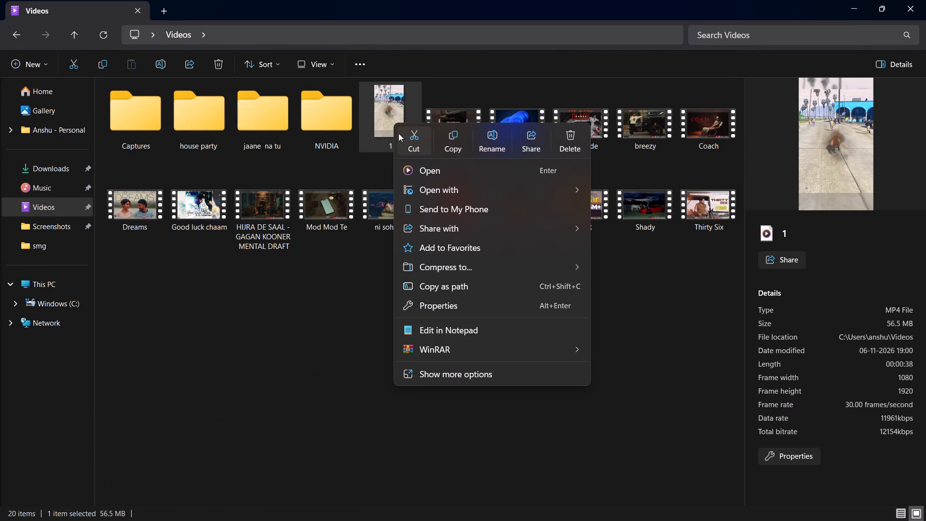
click(441, 208)
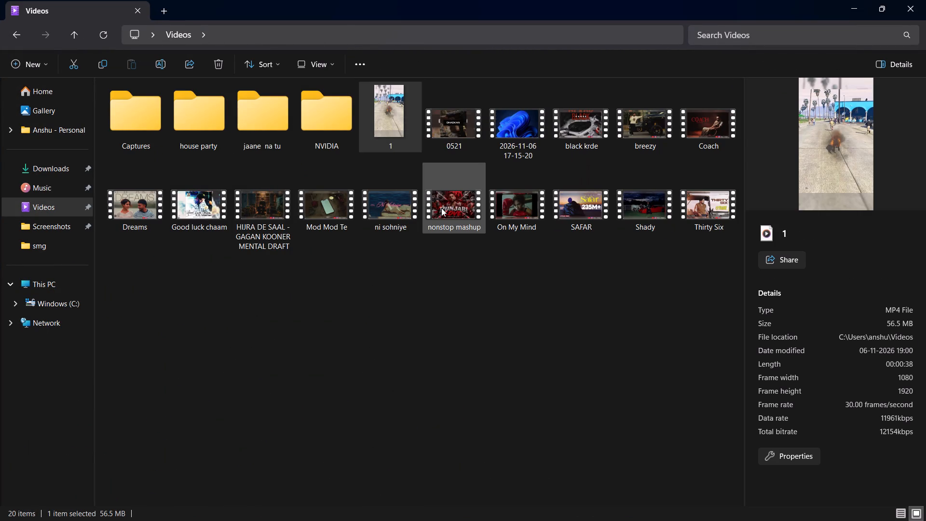